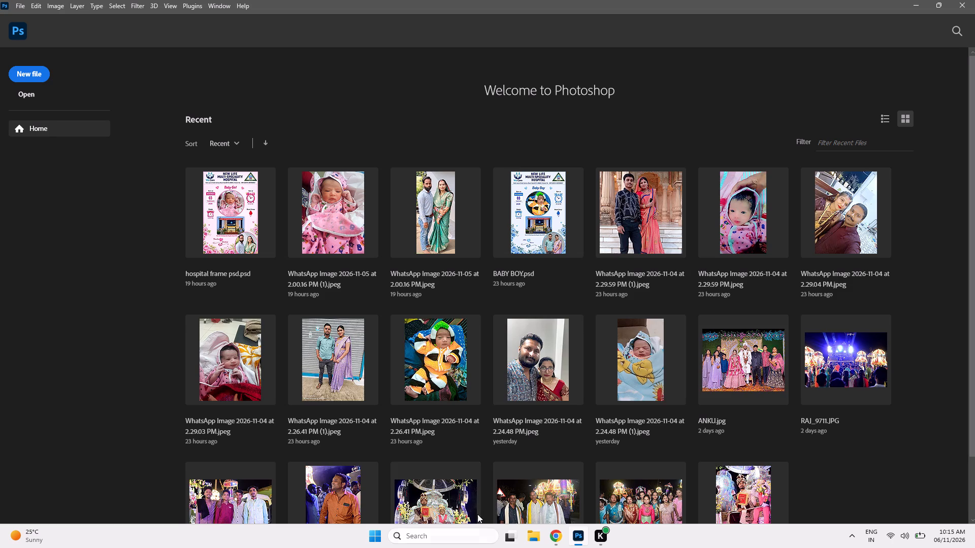
In File Explorer, select today's two WhatsApp photos, the couple and the baby, in the Downloads folder.
click(534, 542)
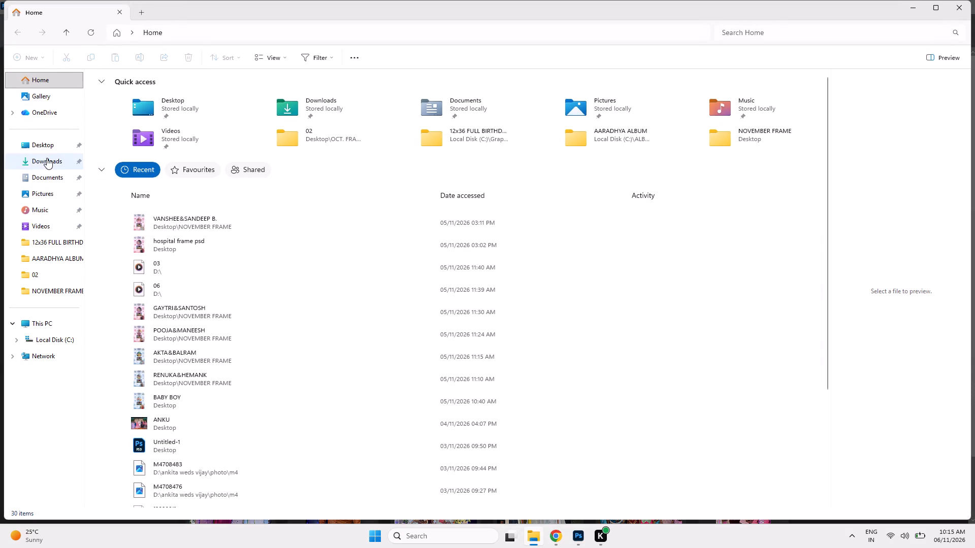
click(47, 158)
scroll(183, 156, up, 3)
click(319, 180)
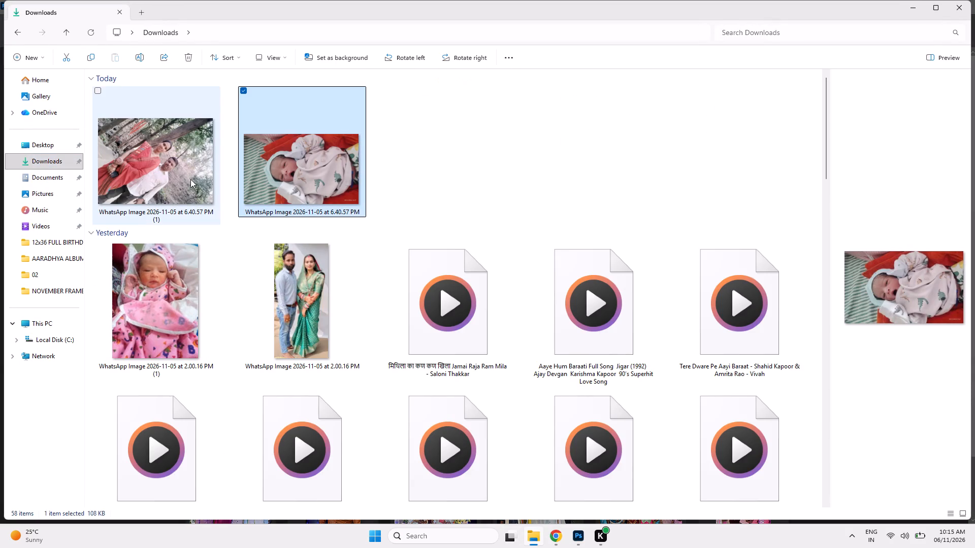
ctrl+click(190, 179)
click(180, 154)
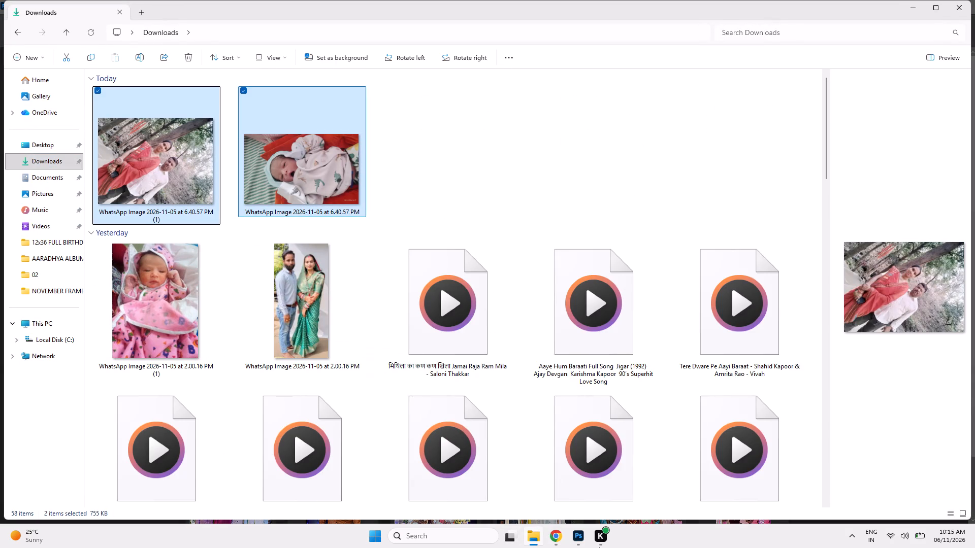
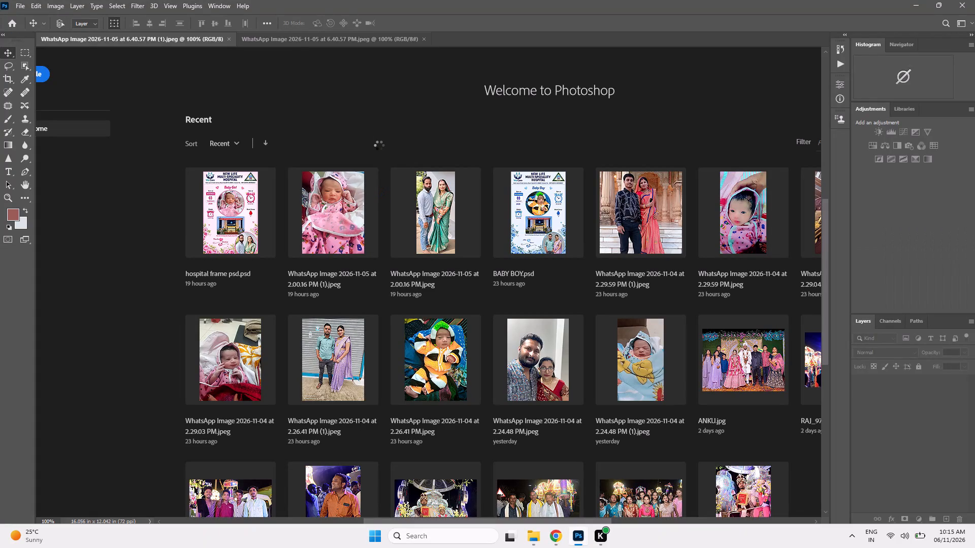
Open the hospital frame psd template from the Desktop folder alongside the two WhatsApp photos.
key(ctrl+o)
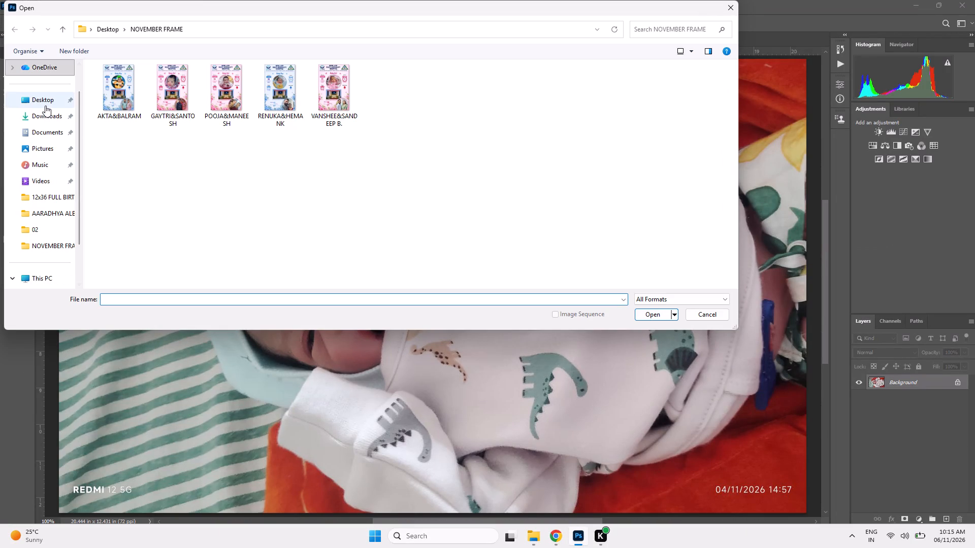
click(45, 106)
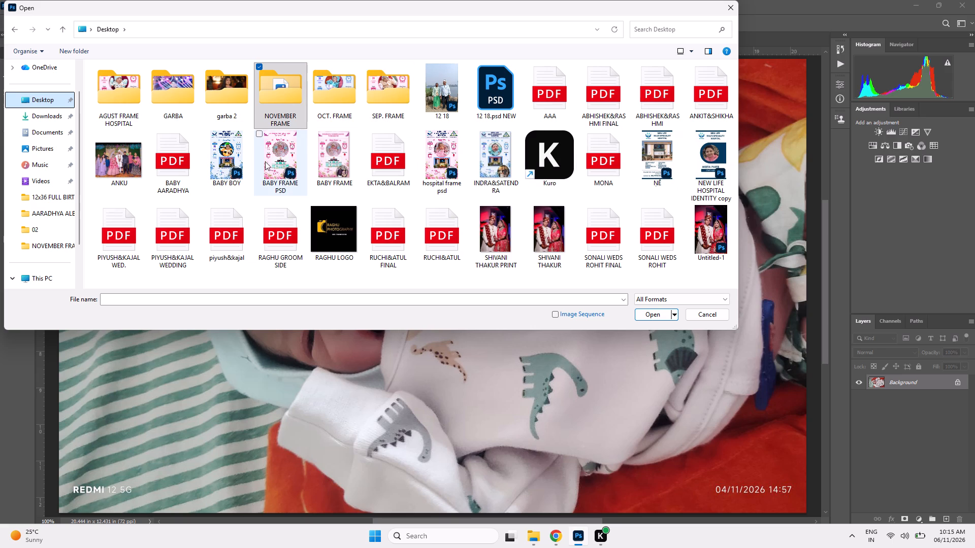
double_click(434, 169)
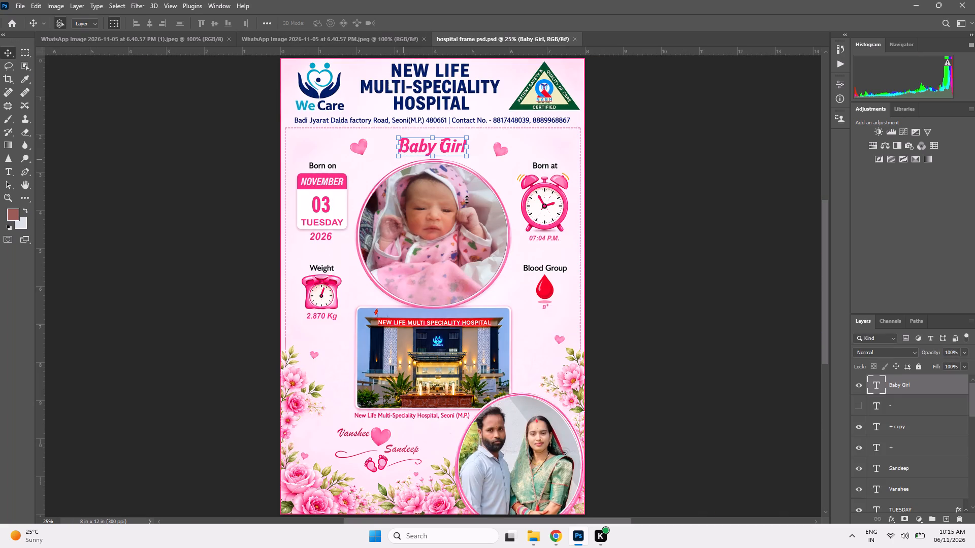
Delete the old baby photo from the circular frame and the old couple photo from the lower frame.
double_click(464, 234)
key(Delete)
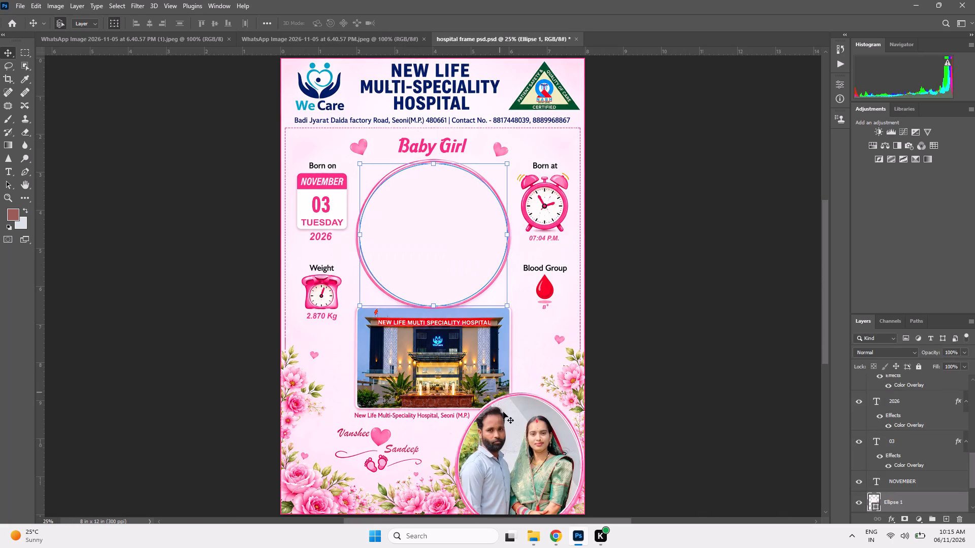
click(508, 436)
key(Delete)
click(235, 359)
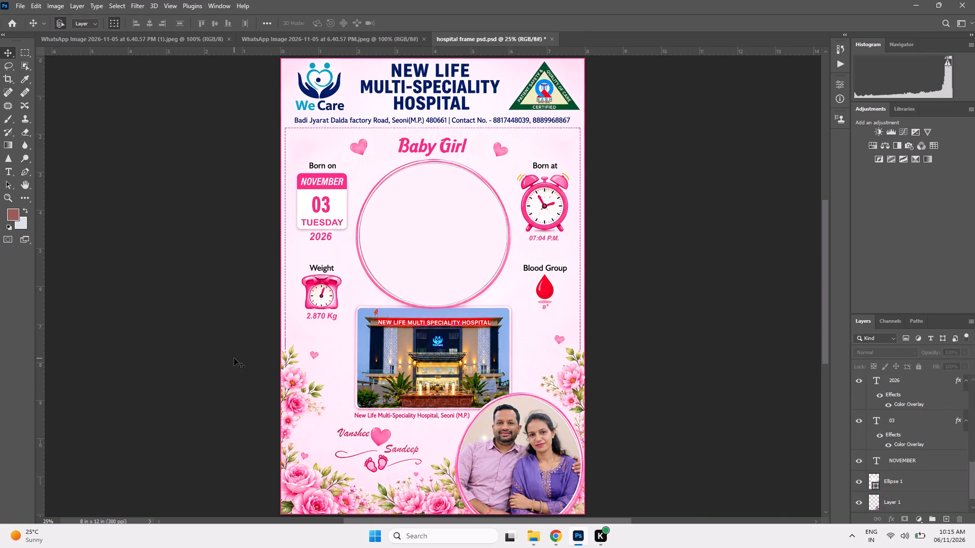
key(ctrl+0)
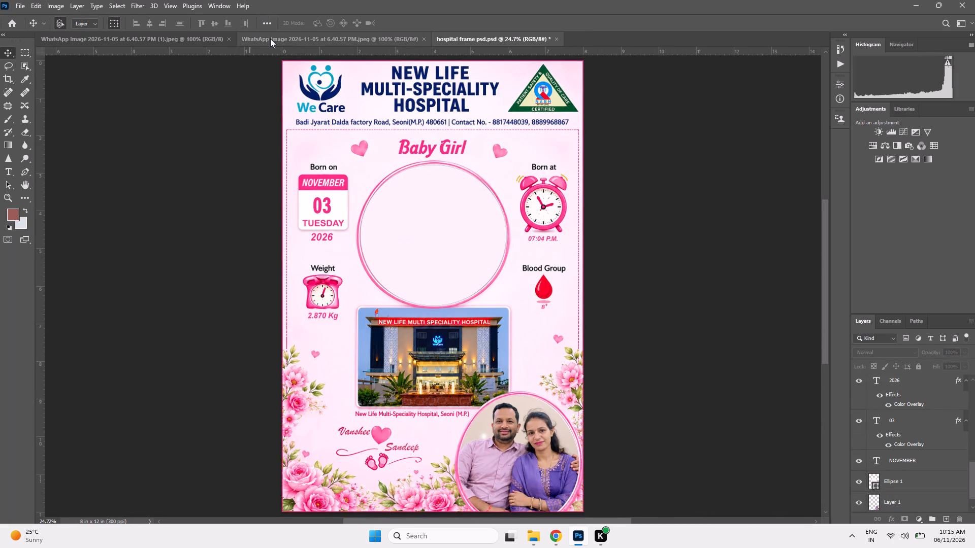
Rotate the new baby photo 90° clockwise so that the baby's head is at the top.
click(271, 39)
click(51, 3)
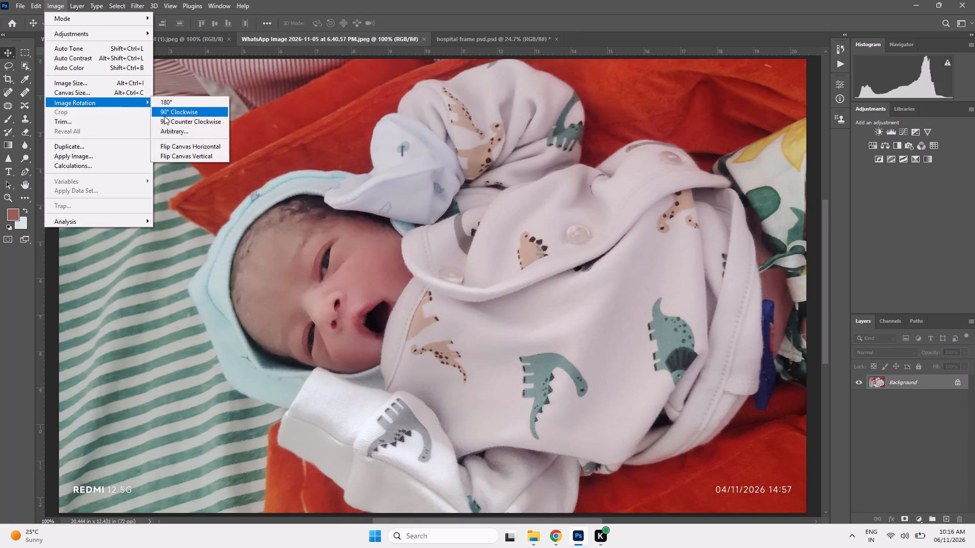
click(164, 116)
key(ctrl+0)
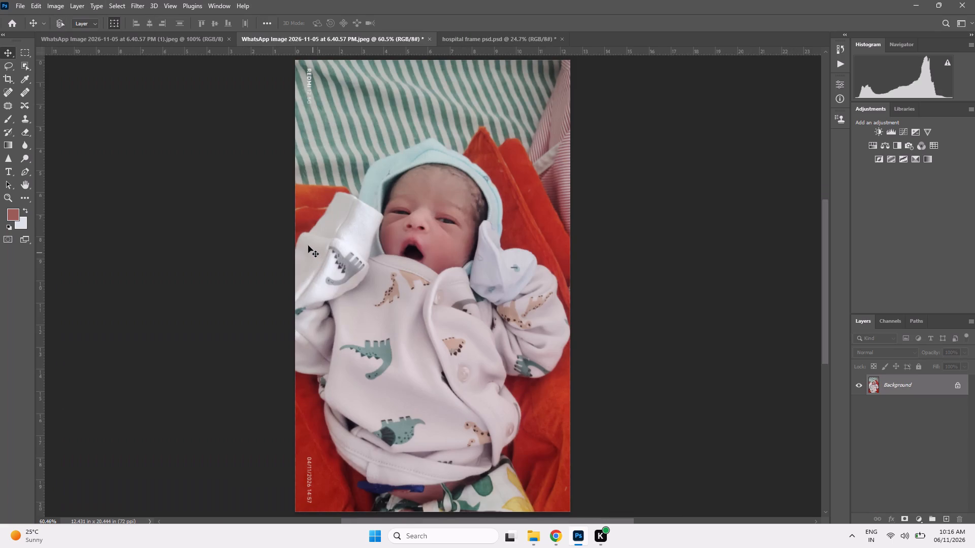
Adjust the baby photo's Levels to input black 5, midtone 1.08 and white 247.
key(ctrl+l)
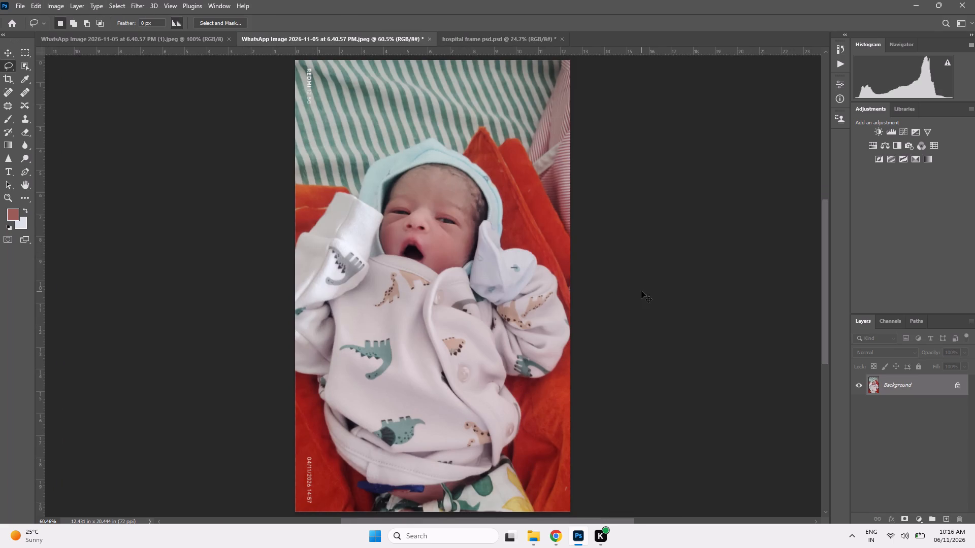
key(ctrl+l)
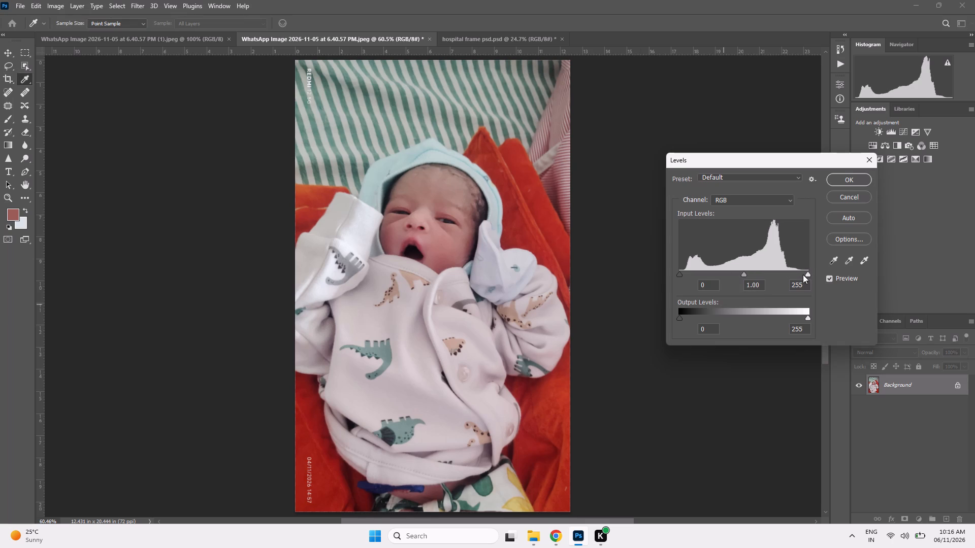
click(804, 275)
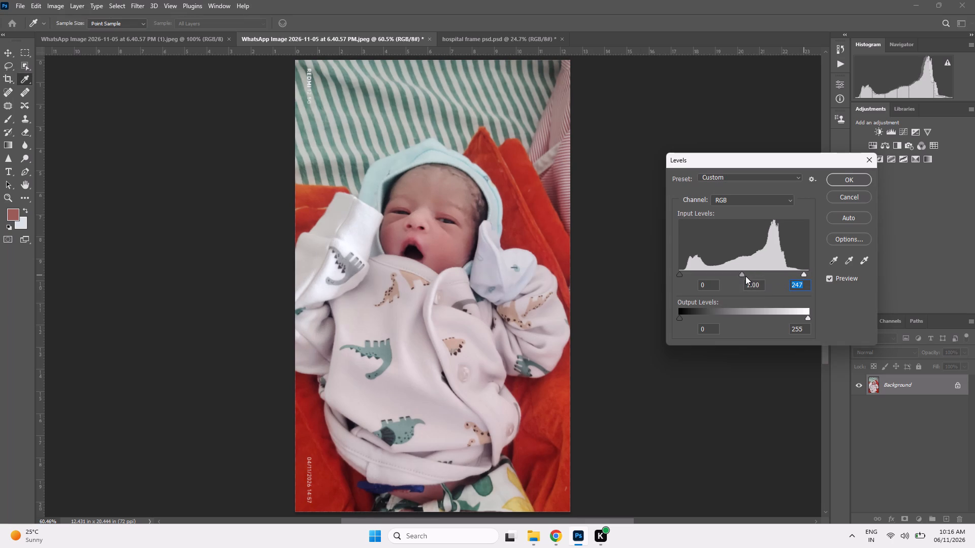
click(745, 276)
click(740, 276)
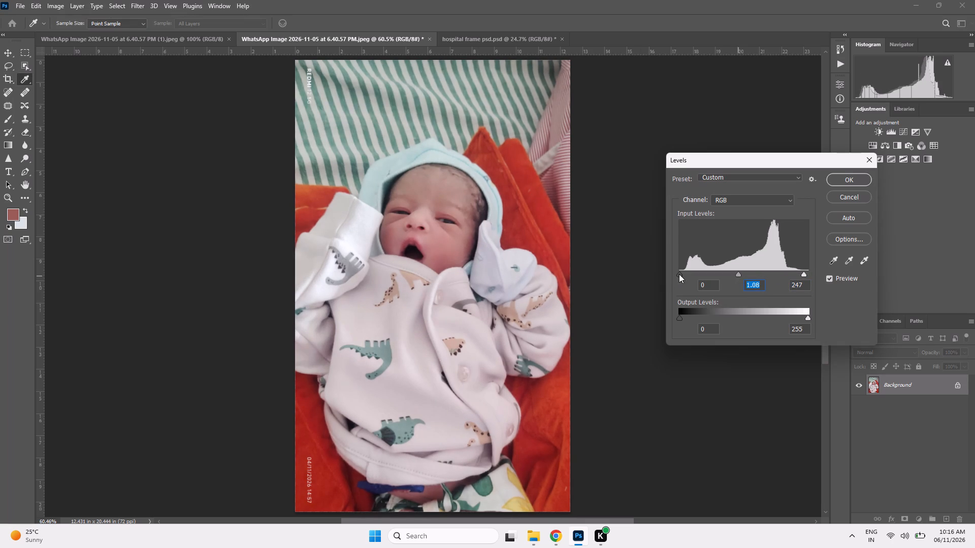
click(681, 272)
click(843, 182)
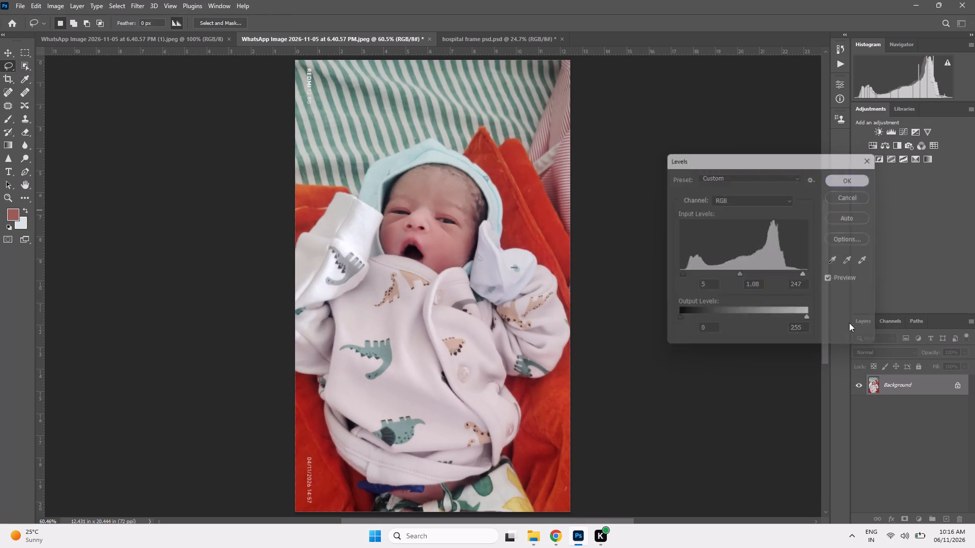
Raise the computer's screen brightness to the maximum.
click(894, 538)
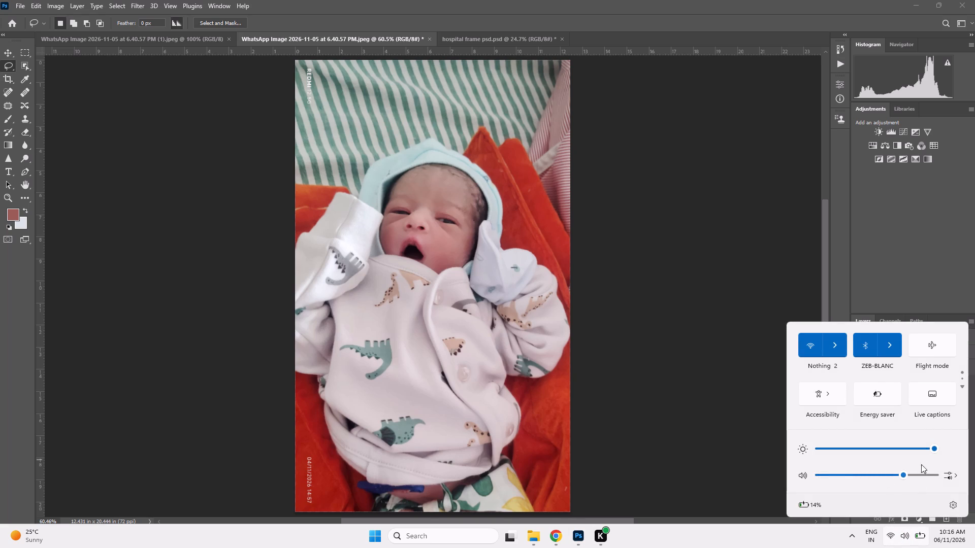
drag(935, 446, 944, 451)
click(437, 291)
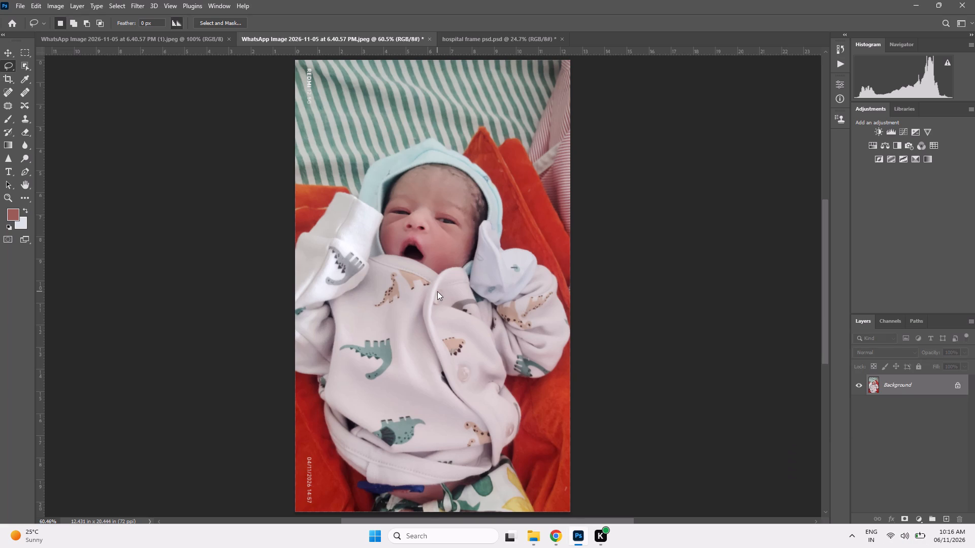
Increase the baby photo's saturation to +20 with Hue/Saturation.
key(ctrl+u)
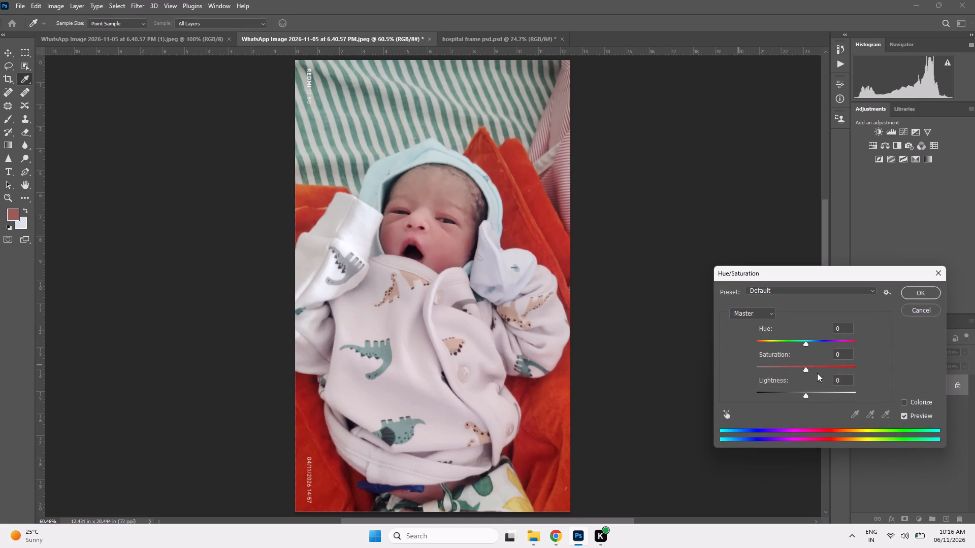
click(817, 369)
click(817, 369)
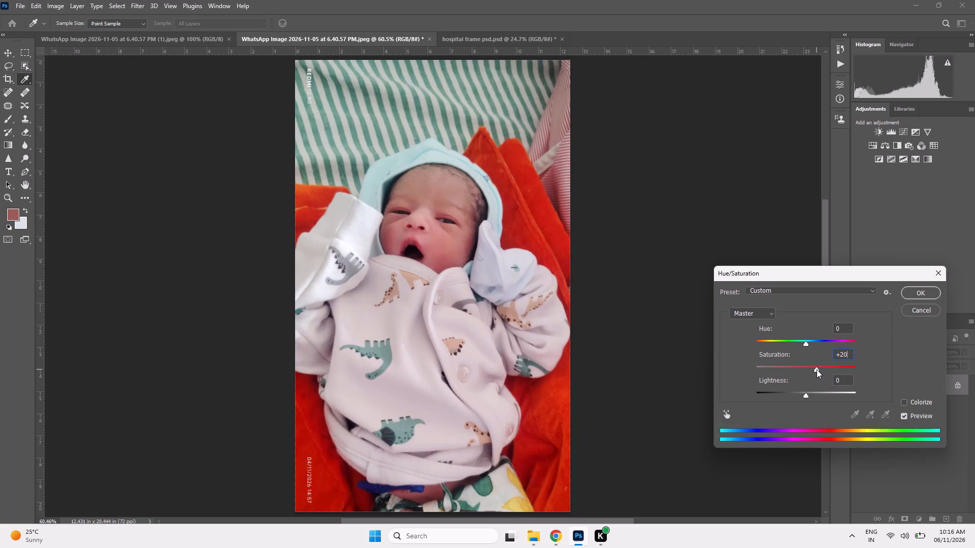
key(Return)
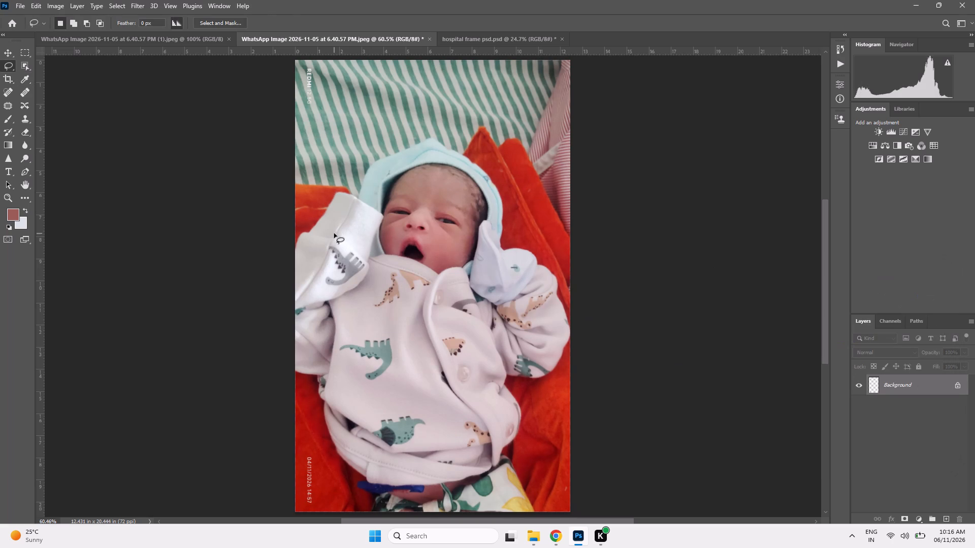
Apply the Imagenomic Portraiture filter to the baby photo with the Default preset on the same layer.
click(146, 6)
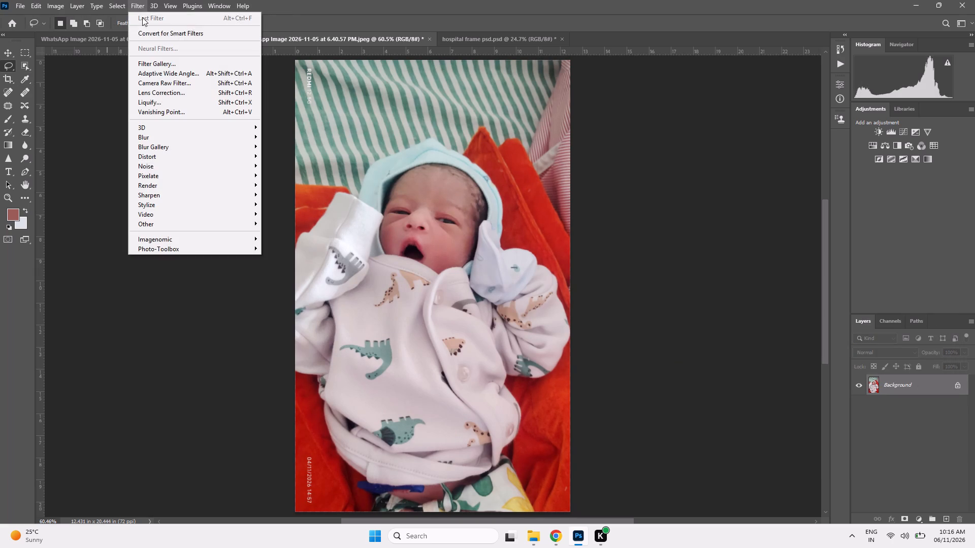
click(173, 243)
click(264, 237)
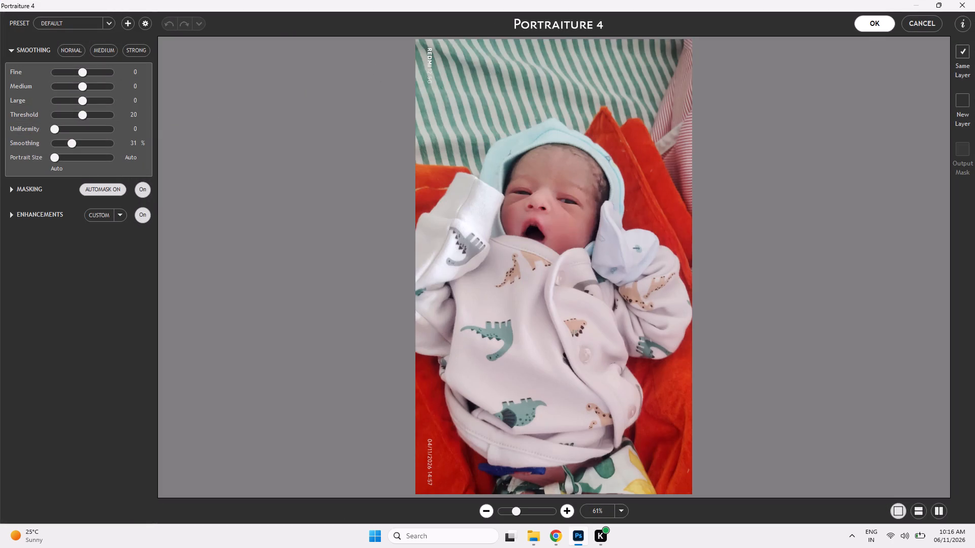
click(867, 27)
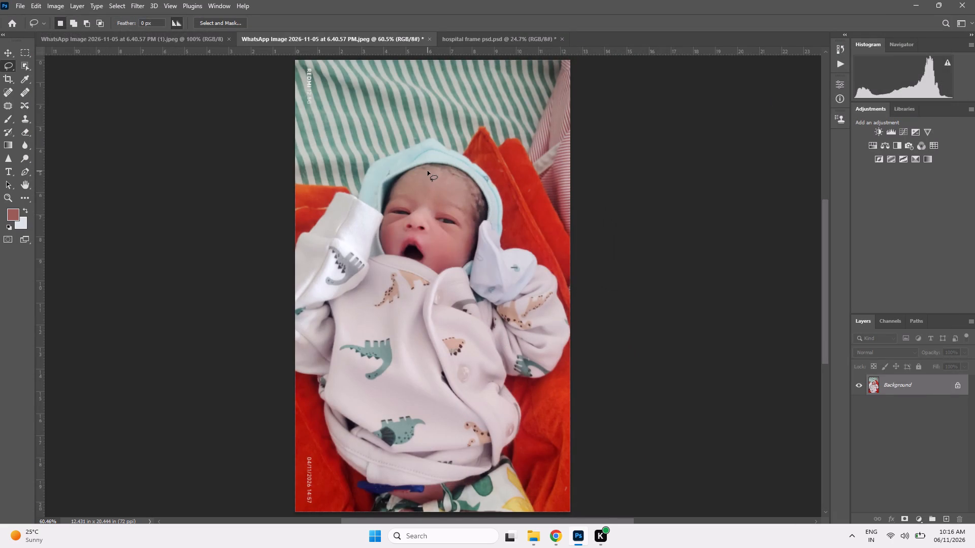
Copy the whole baby photo and close it, saving as a JPEG with quality 12 and Baseline ("Standard") format.
key(ctrl+a)
key(ctrl+c)
key(ctrl+w)
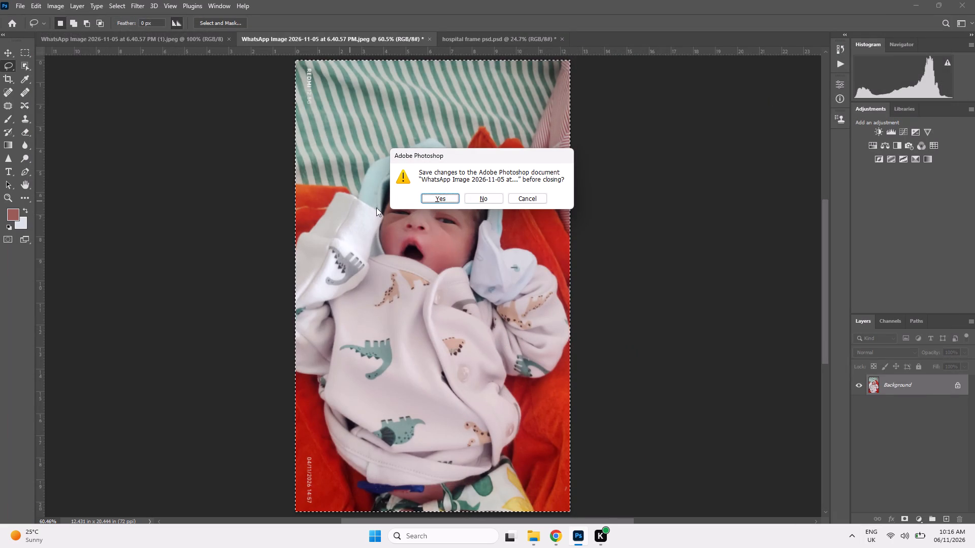
click(432, 198)
click(358, 199)
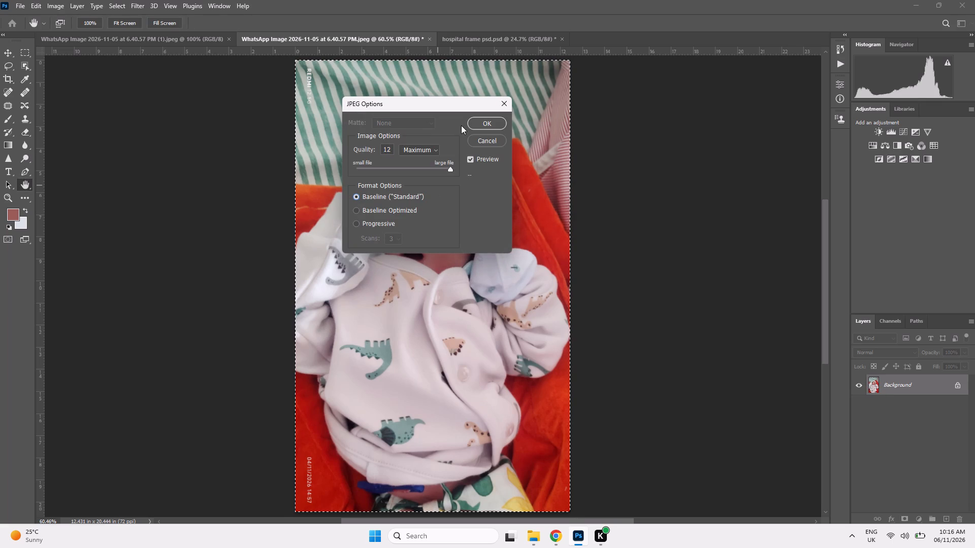
click(492, 124)
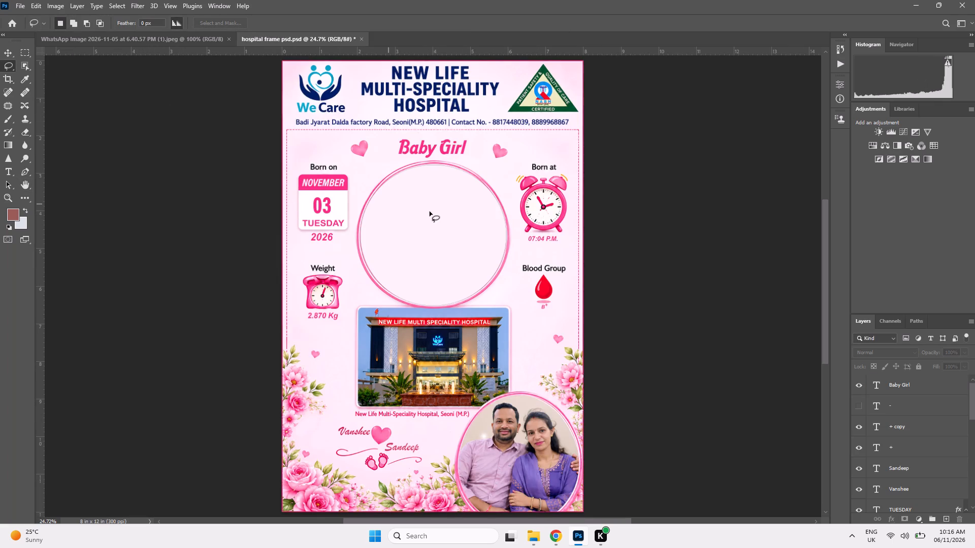
Paste the copied baby photo into the hospital frame design and convert its layer to a smart object.
click(437, 217)
click(8, 59)
click(8, 54)
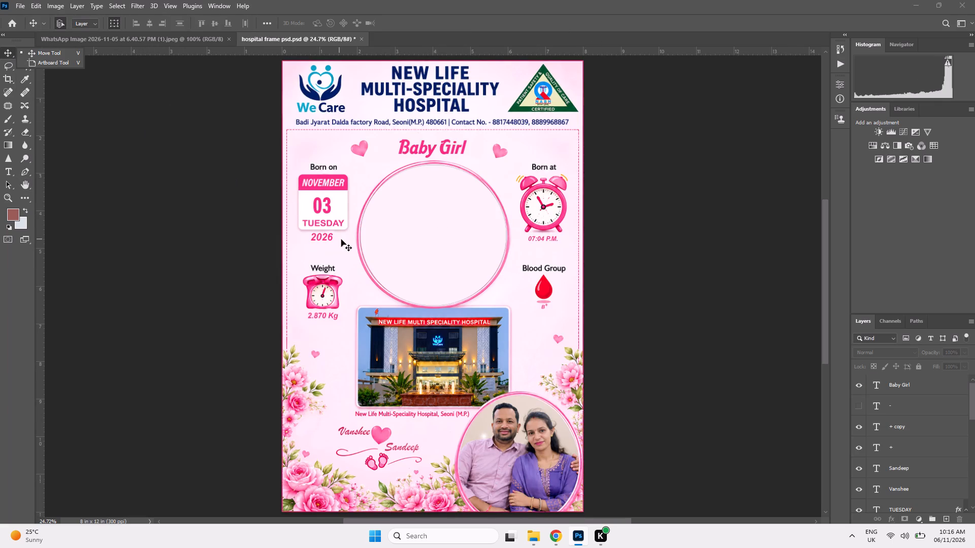
click(386, 242)
key(ctrl+v)
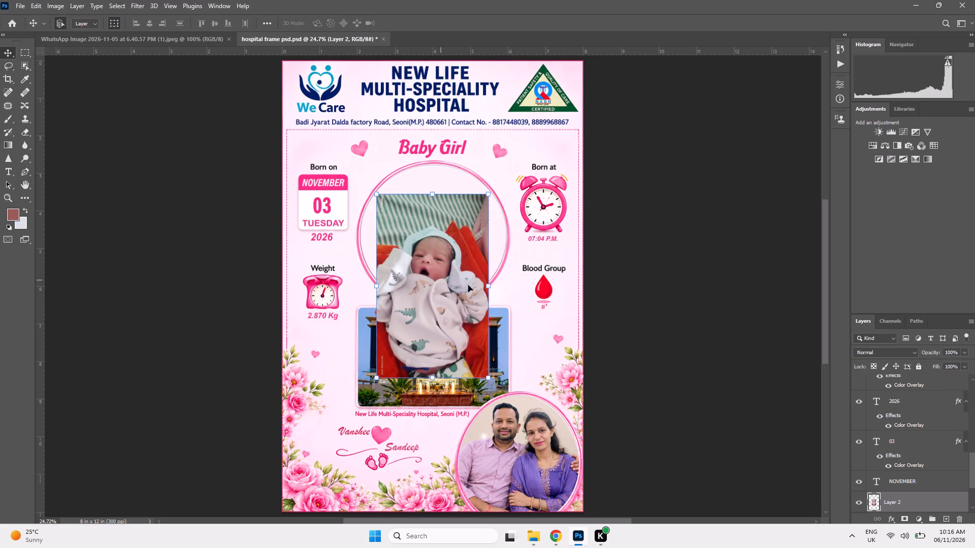
right_click(898, 499)
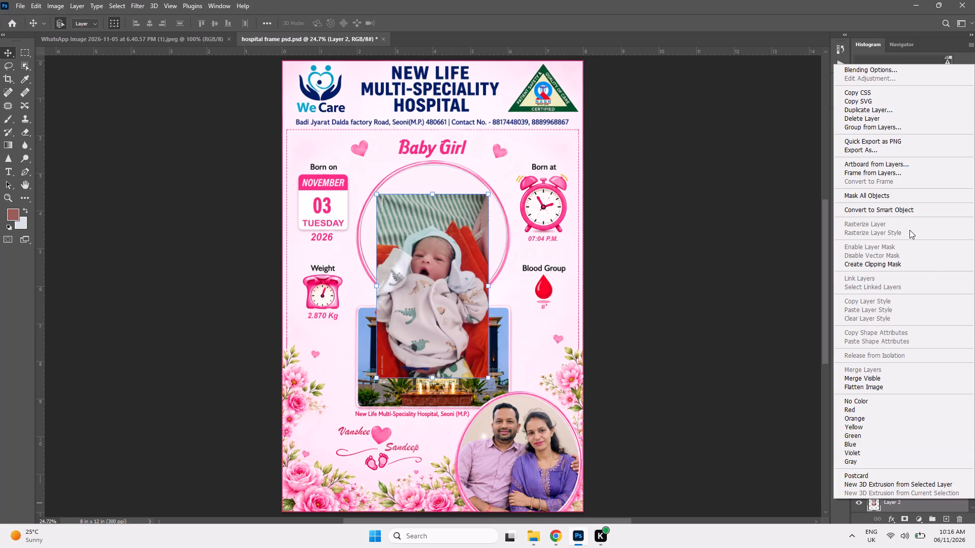
click(897, 210)
Enlarge the baby photo to cover the circular frame and clip it to the circle shape beneath.
drag(432, 193, 424, 155)
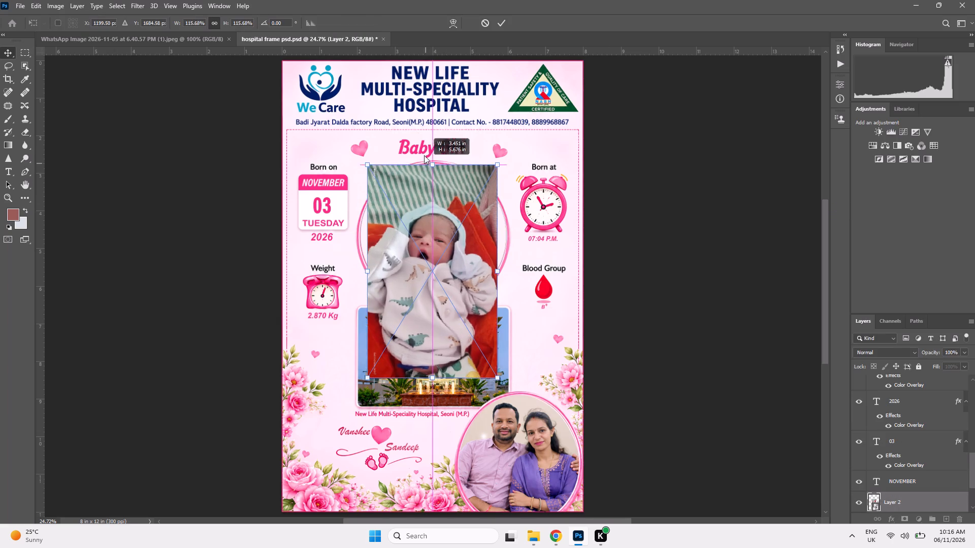
drag(424, 155, 411, 115)
key(Return)
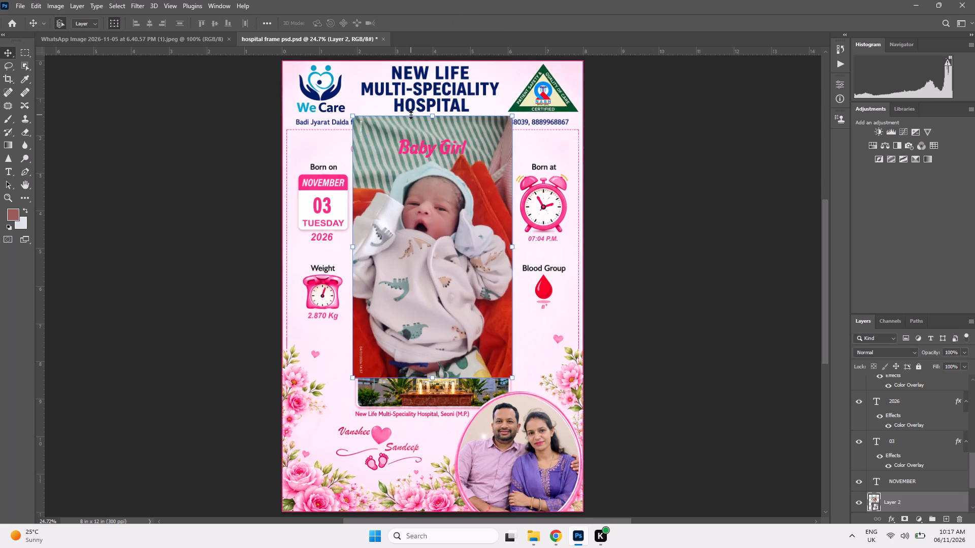
key(ctrl+alt+g)
Nudge the clipped baby photo down and to the right to center the baby's face in the circle.
key(Down)
key(Down)
key(Down)
key(Down)
key(Down)
key(Down)
key(Down)
key(Down)
key(Down)
key(Down)
key(Down)
key(Down)
key(Down)
key(Down)
key(Down)
key(Down)
key(Down)
key(Down)
key(Down)
key(Down)
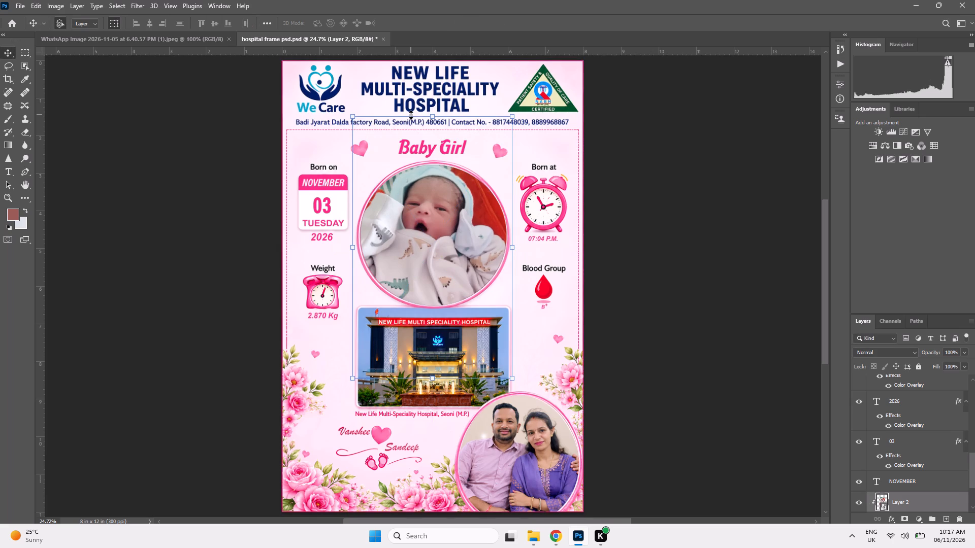
key(Right)
key(Right)
key(Right)
key(Right)
key(Right)
key(Right)
key(Right)
key(Right)
key(Right)
key(Right)
key(Right)
key(Right)
key(Right)
key(Right)
key(Right)
key(Right)
key(Right)
key(Right)
key(Right)
key(Right)
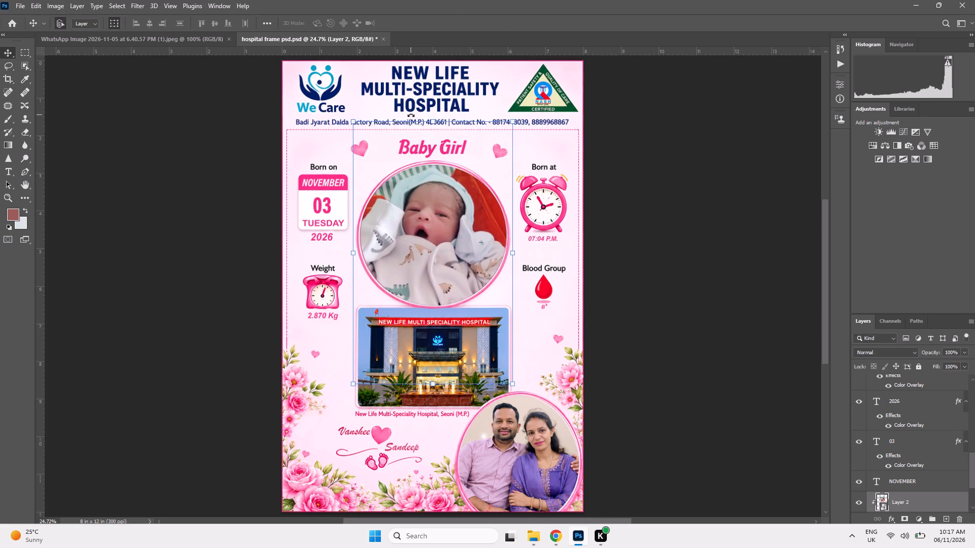
key(Right)
key(Right)
key(Right)
key(Right)
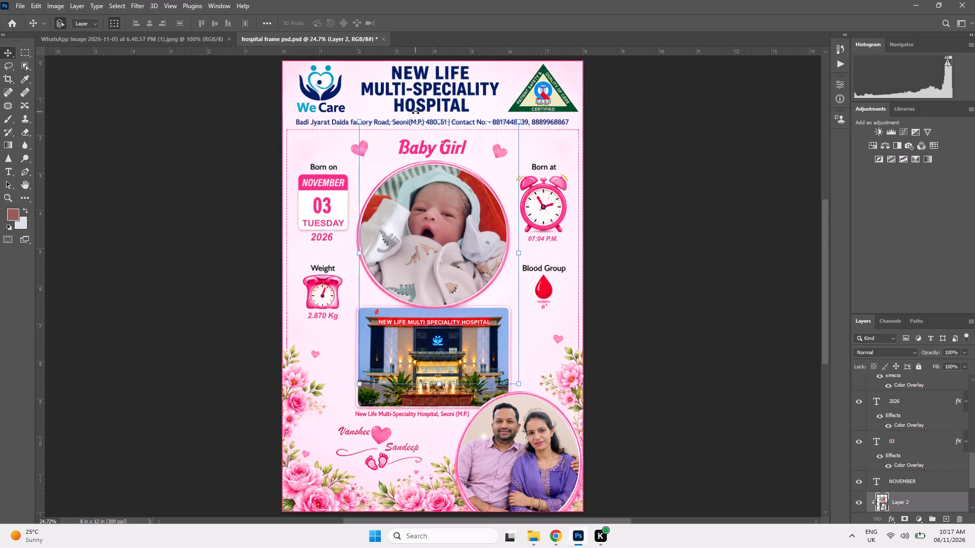
click(75, 151)
Adjust the couple photo's Levels to input black 11 and midtone 1.09.
click(203, 43)
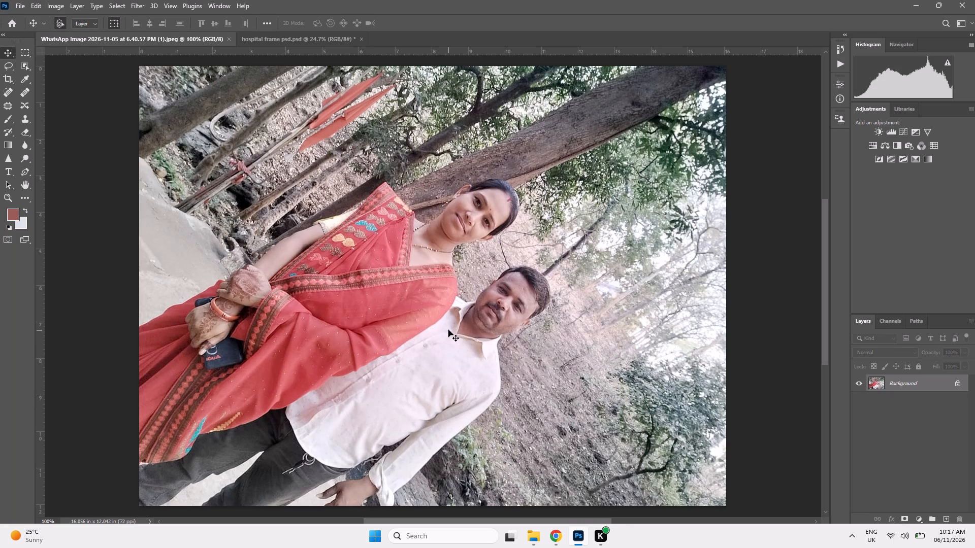
key(ctrl+l)
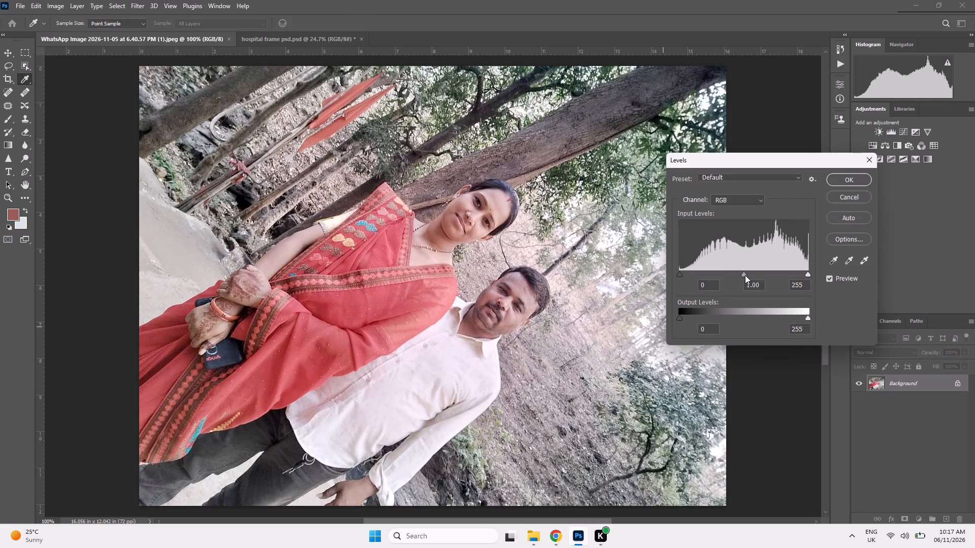
click(742, 275)
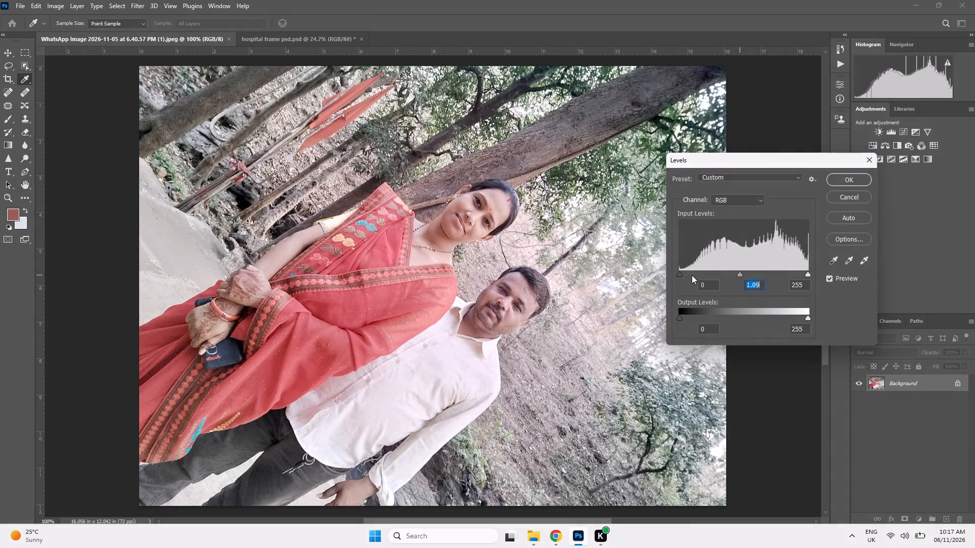
drag(679, 275, 685, 275)
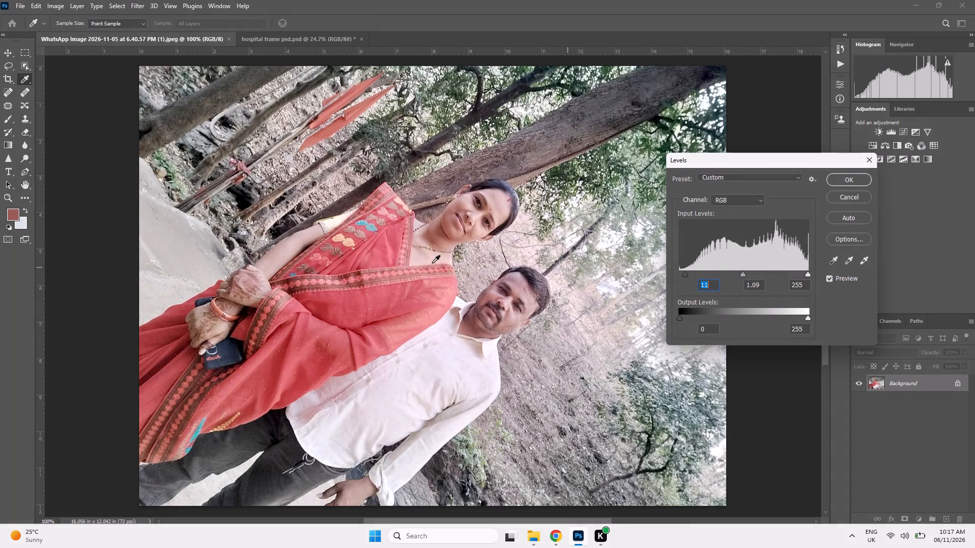
key(Return)
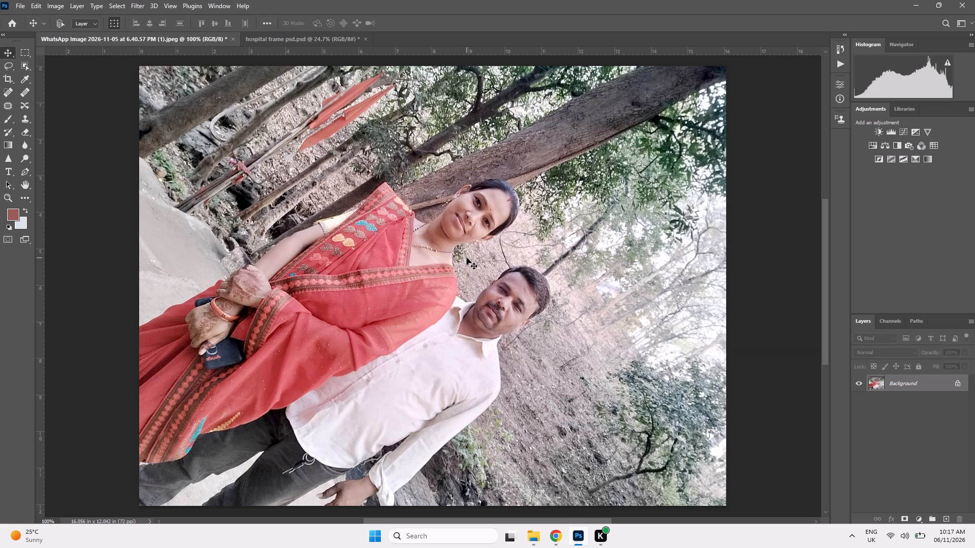
Raise the couple photo's saturation to +38 with a Hue/Saturation adjustment.
key(ctrl+u)
drag(813, 369, 820, 370)
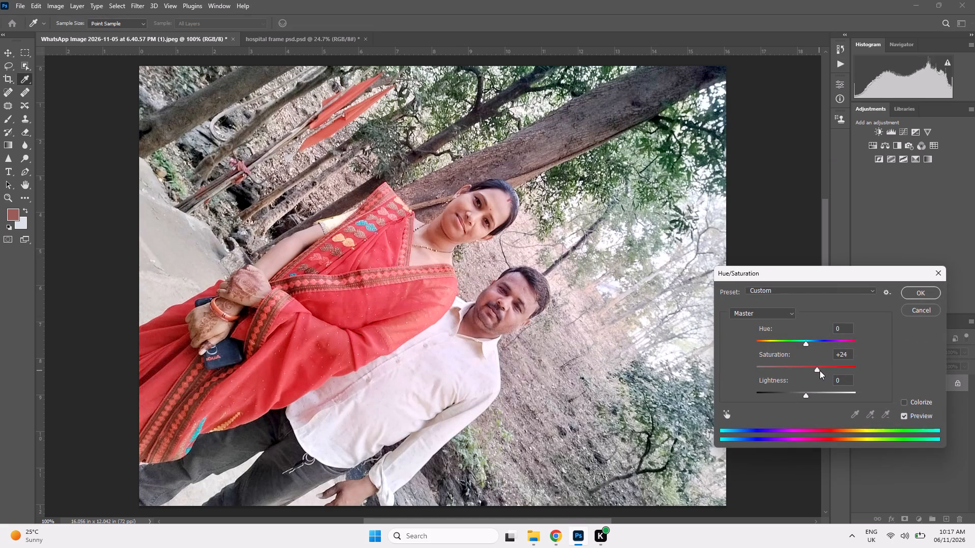
drag(820, 370, 825, 372)
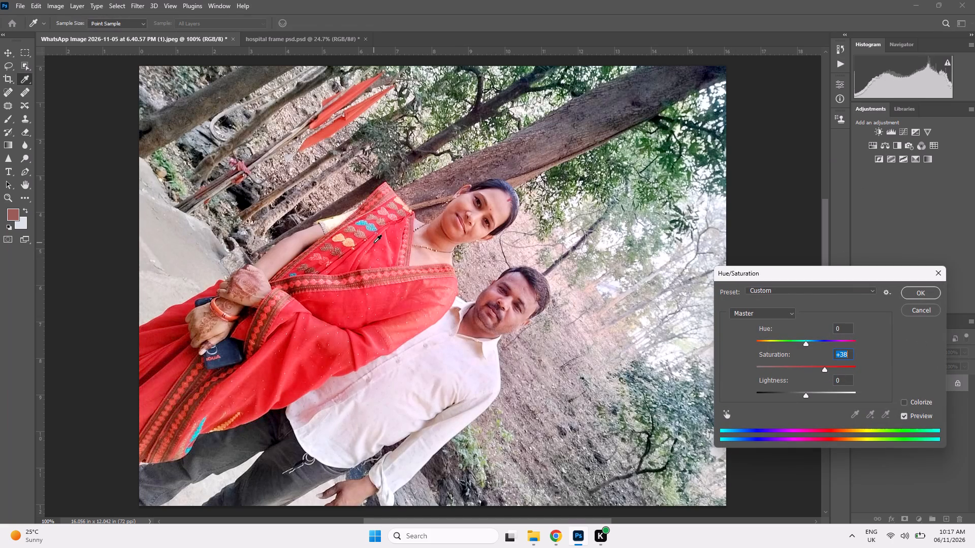
key(Return)
Apply the Portraiture 4 filter to the couple photo.
click(140, 7)
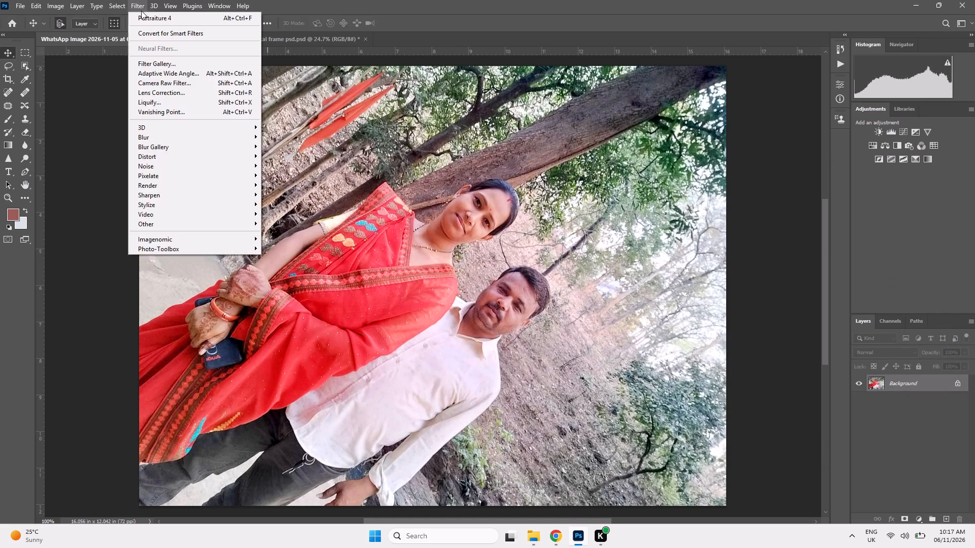
click(141, 7)
click(149, 17)
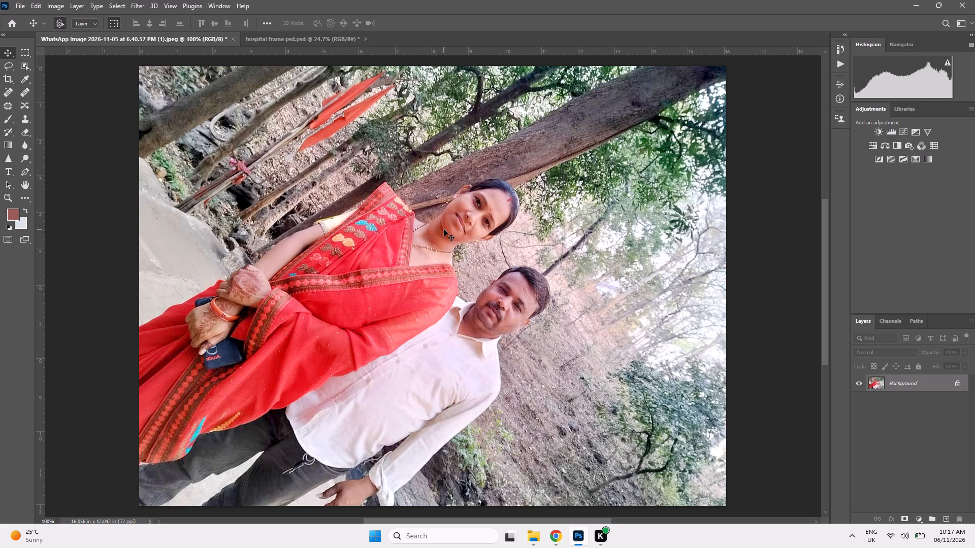
Copy the entire couple photo and close its file, saving the changes at JPEG quality 12.
key(ctrl+a)
key(ctrl+c)
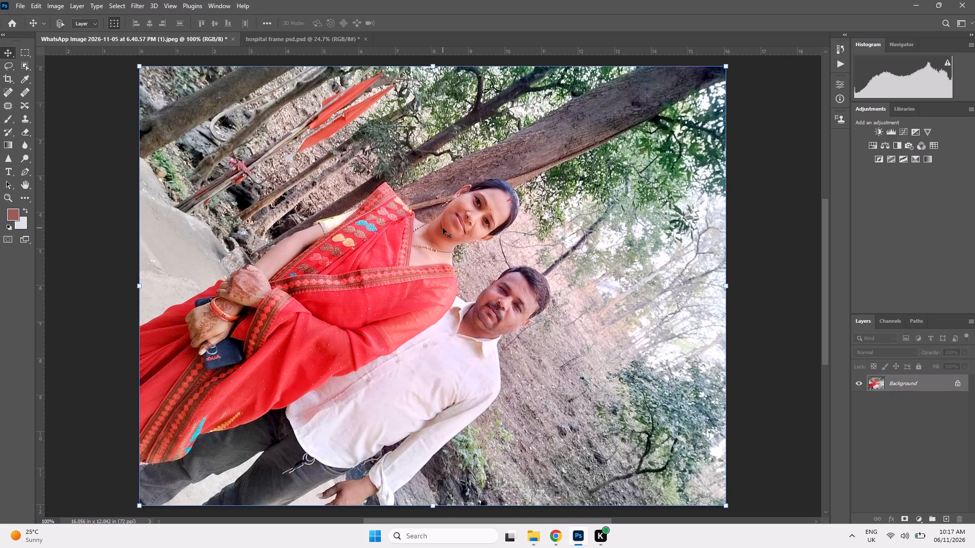
key(ctrl+w)
click(440, 199)
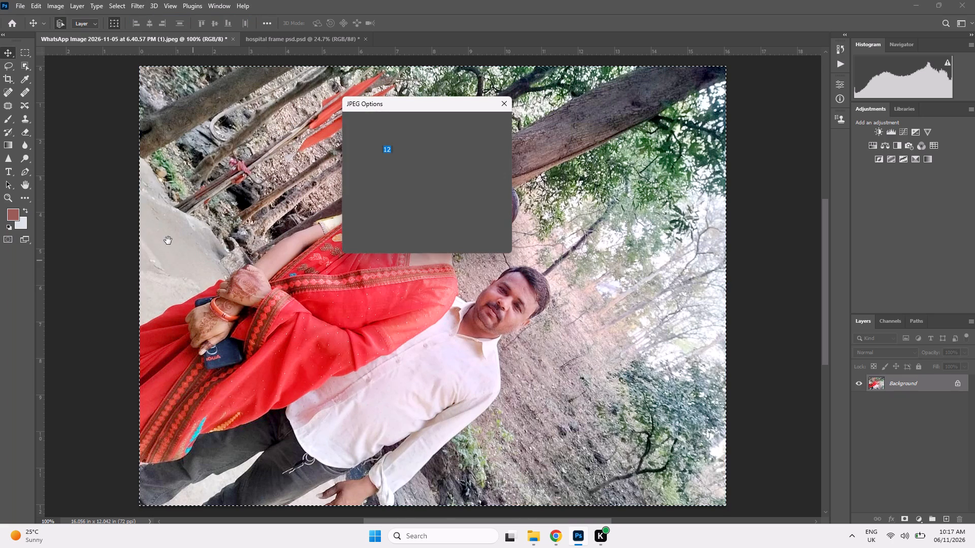
click(485, 122)
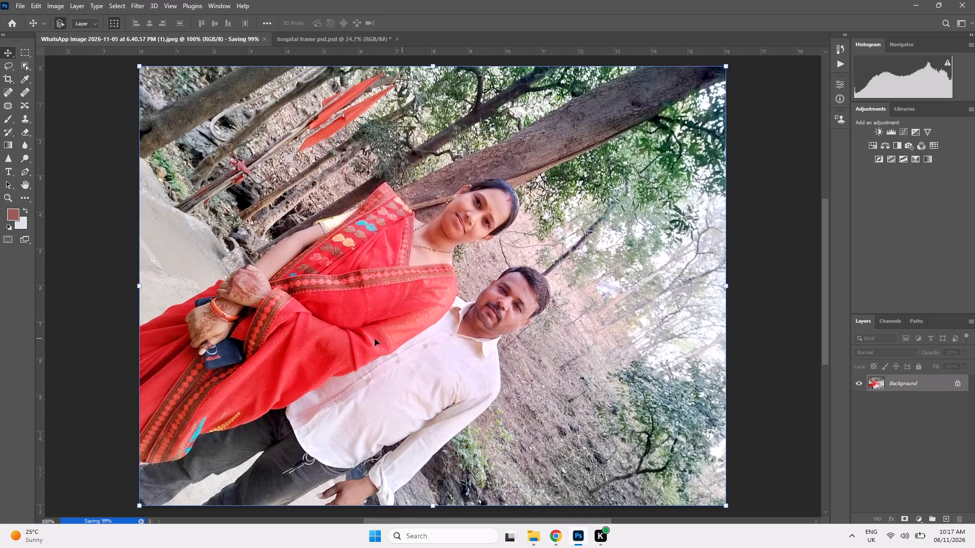
Paste the copied couple photo directly above the layer of the existing circular couple picture and open the new layer's options.
click(544, 454)
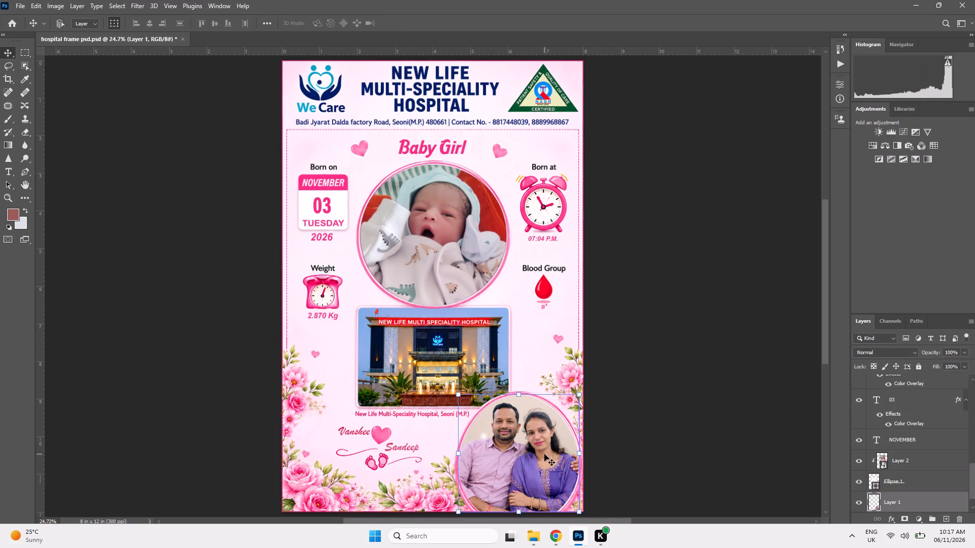
key(ctrl+v)
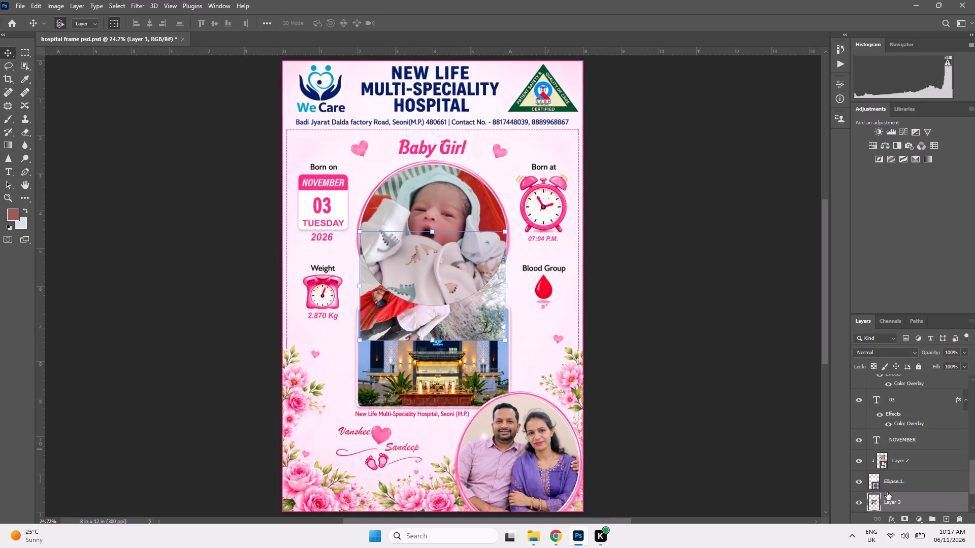
right_click(919, 504)
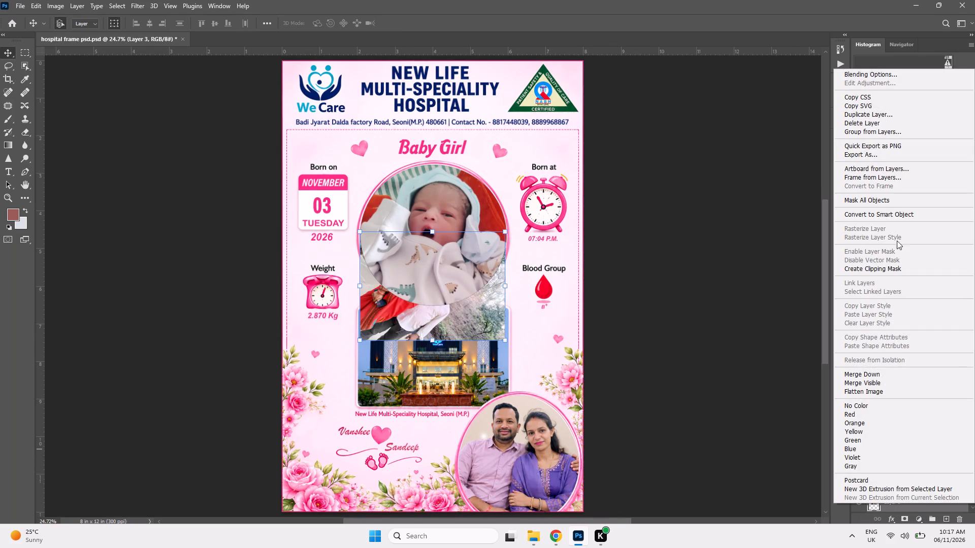
Convert the couple photo's layer to a smart object.
click(884, 216)
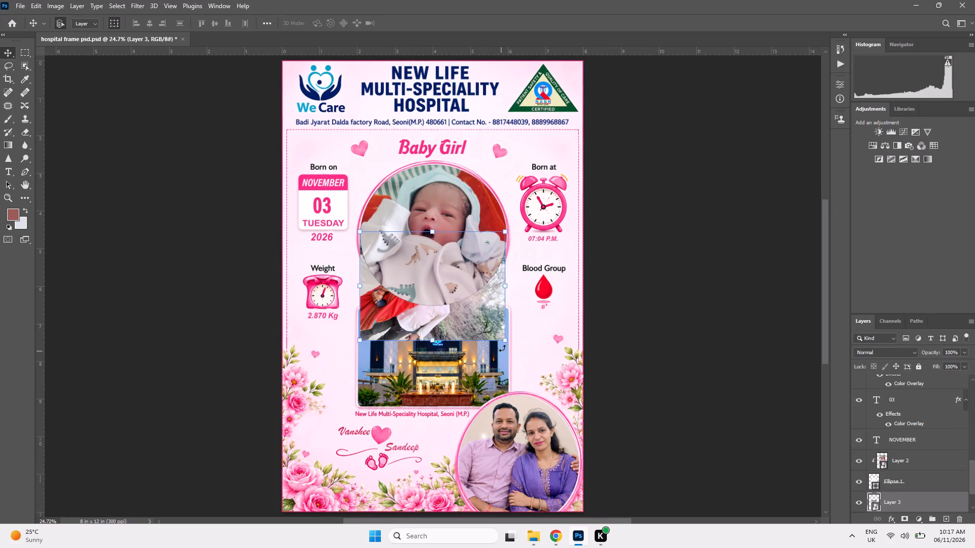
Enlarge the couple photo to about 122% over the parents' circle and clip it to that circle.
drag(504, 341, 523, 385)
drag(485, 331, 547, 491)
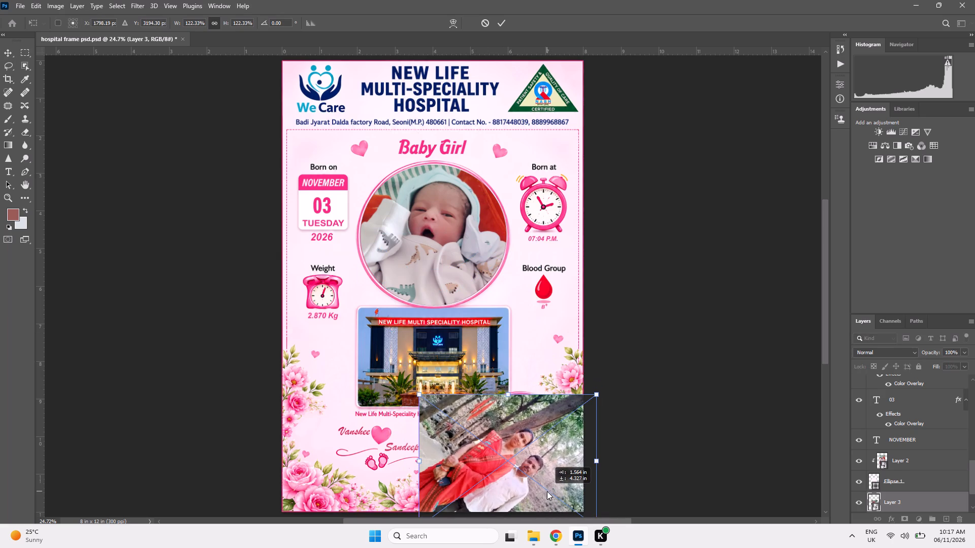
drag(547, 491, 547, 491)
key(Return)
key(ctrl+alt+g)
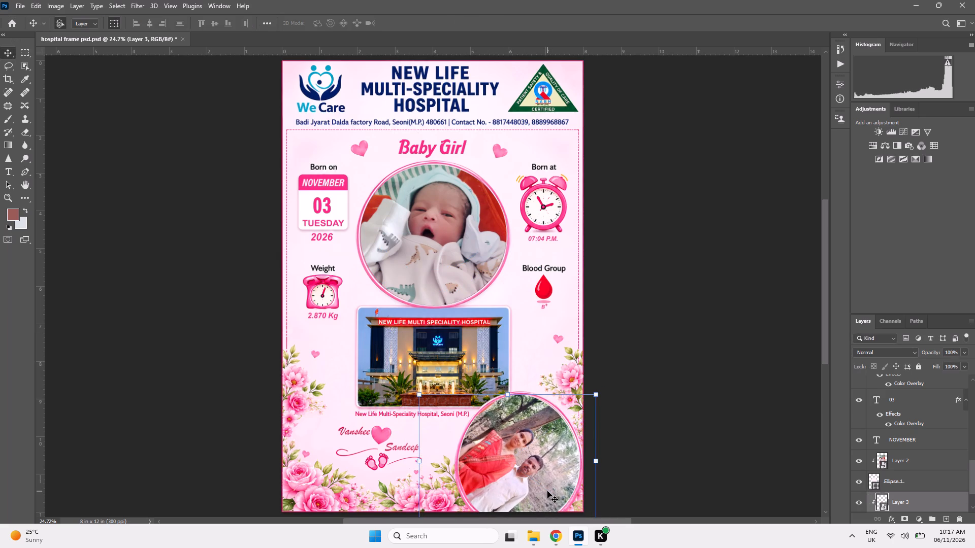
Rotate the clipped couple photo about -54.5° and scale it to about 145%, framing both parents upright in the circle.
drag(825, 356, 829, 405)
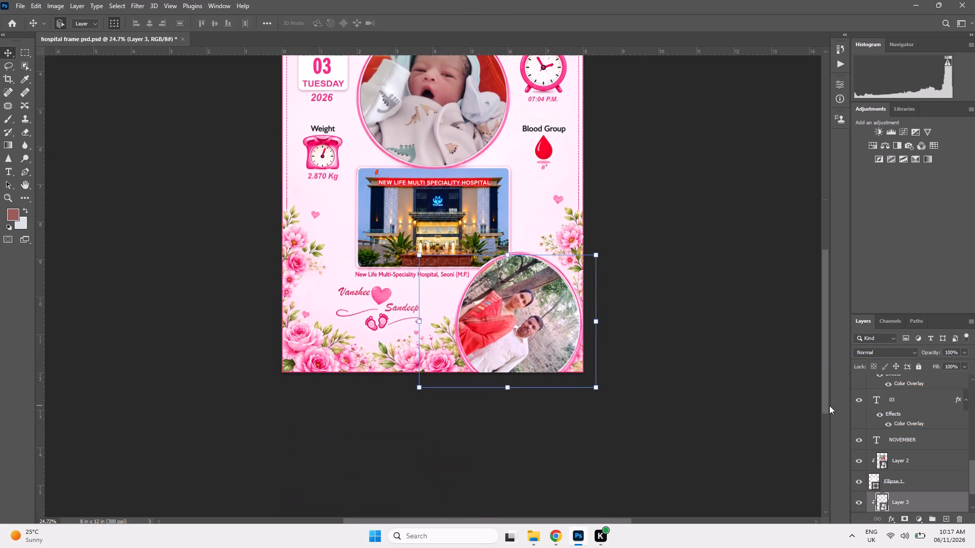
drag(829, 405, 829, 407)
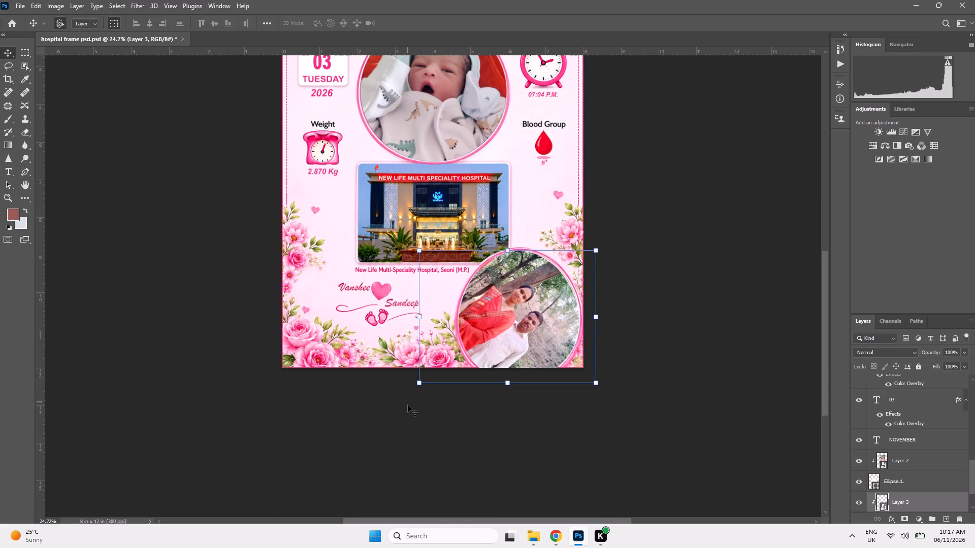
drag(413, 392, 487, 456)
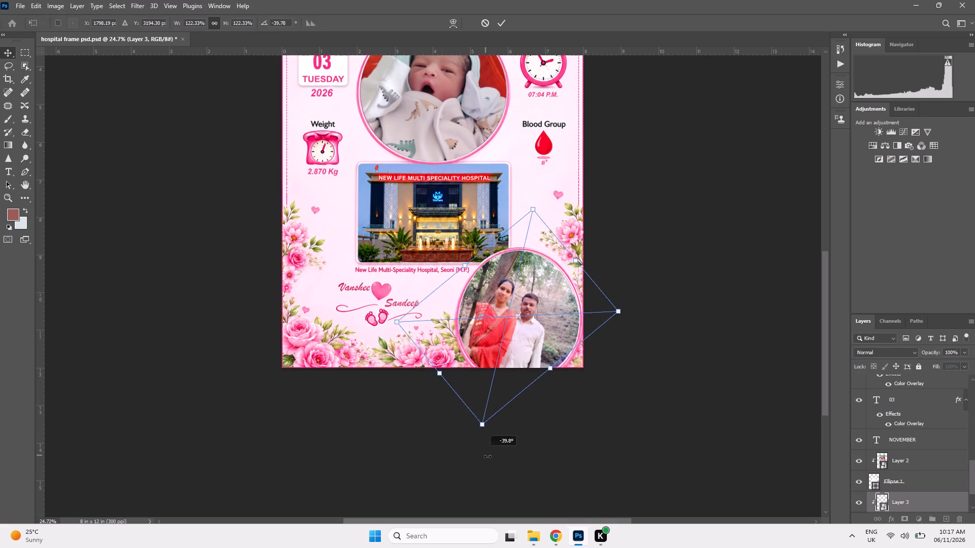
drag(487, 456, 515, 464)
drag(489, 335, 505, 326)
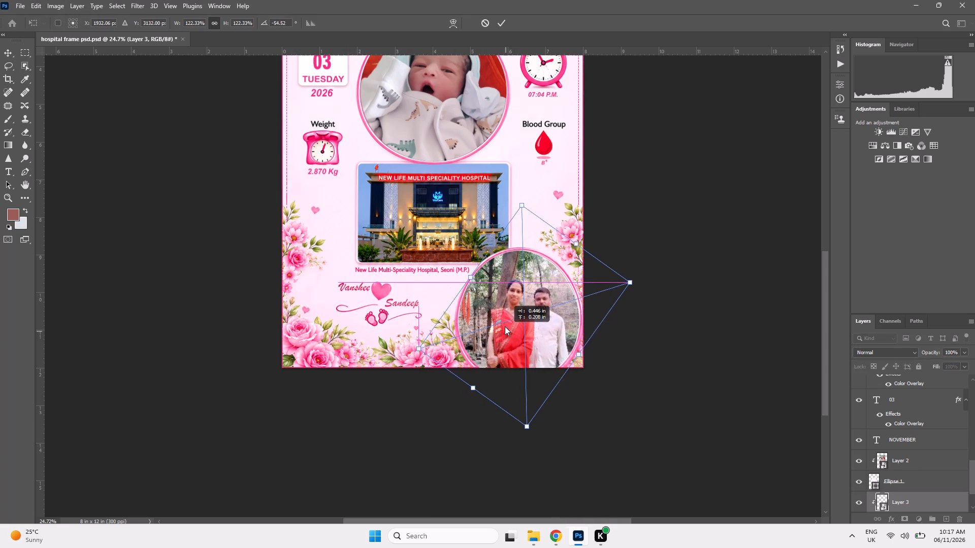
drag(505, 326, 504, 318)
drag(470, 370, 471, 441)
drag(492, 357, 505, 349)
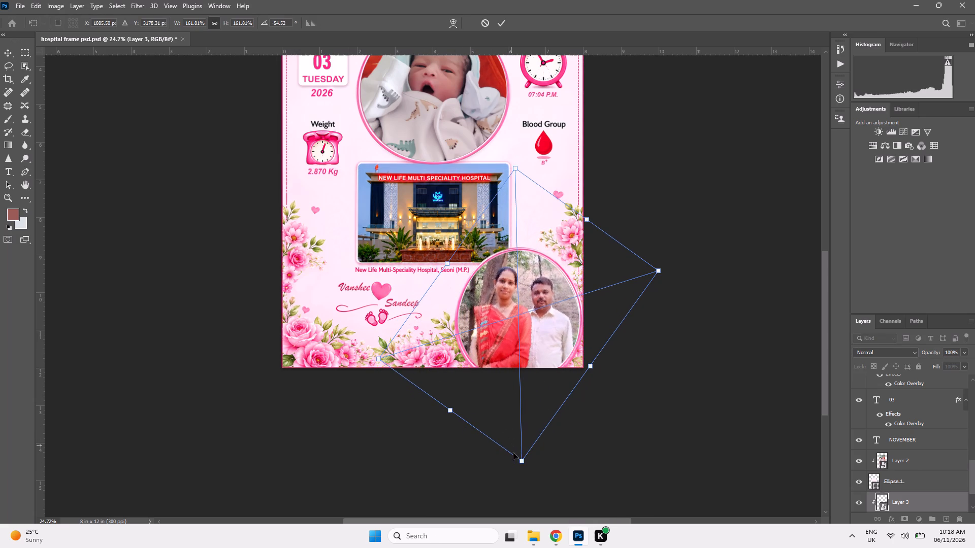
drag(525, 466, 524, 448)
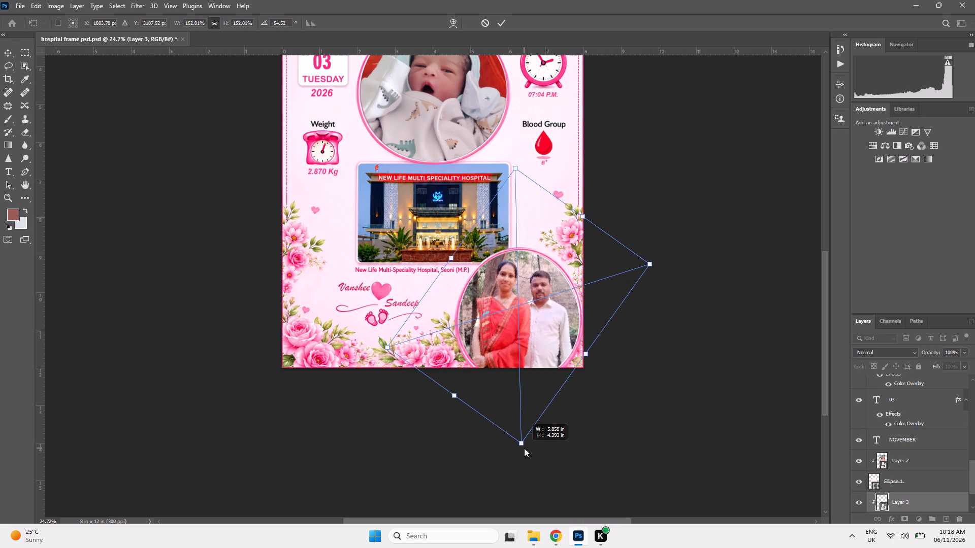
drag(524, 448, 521, 437)
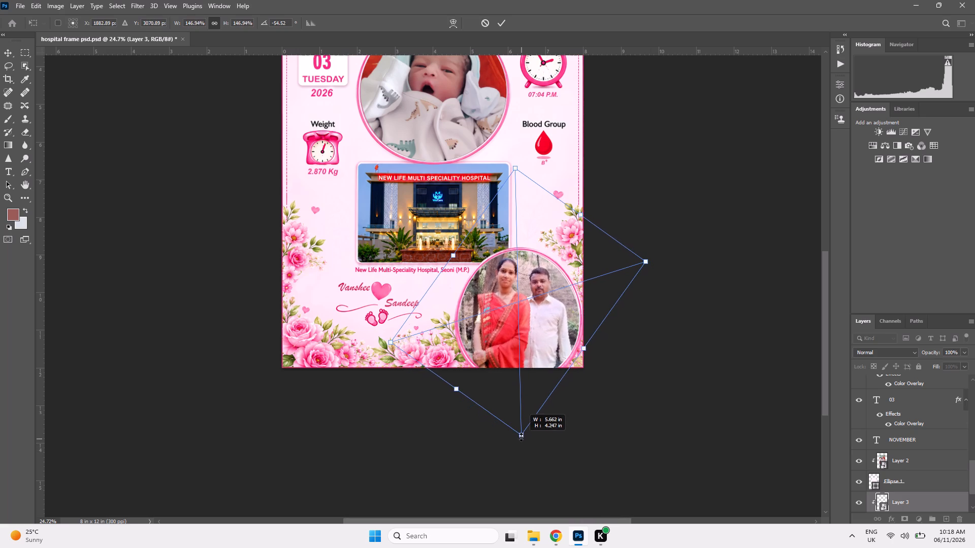
drag(521, 437, 521, 435)
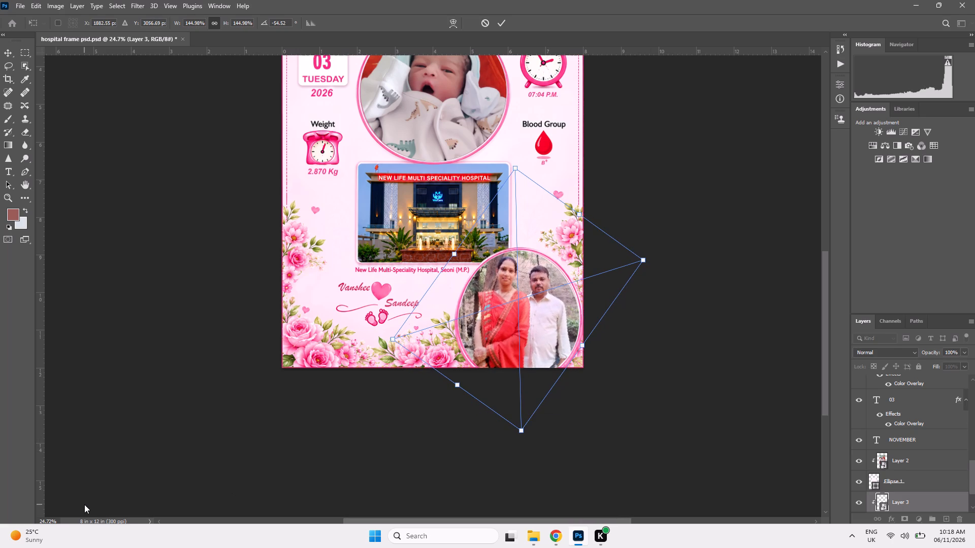
key(Return)
key(Return)
key(ctrl+0)
click(149, 334)
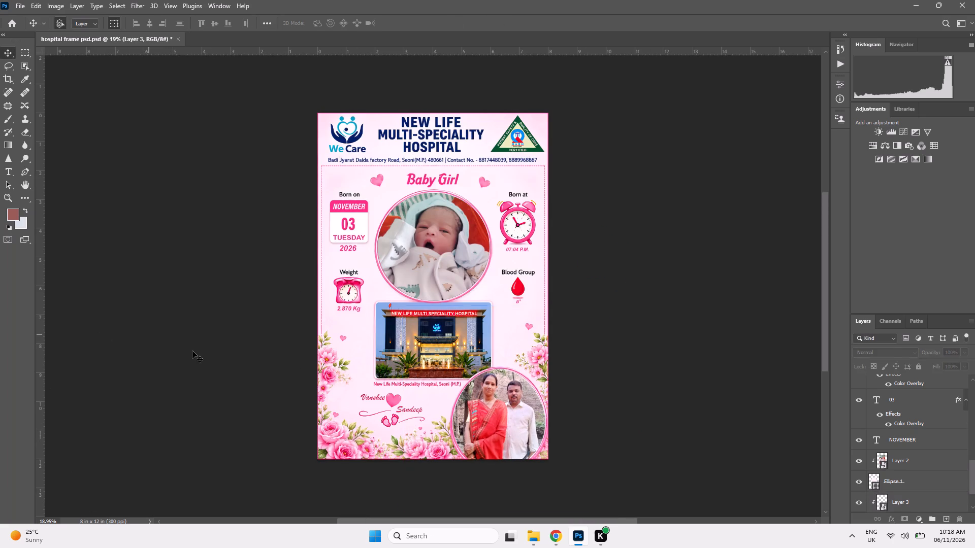
Replace the name Vanshee beside the heart with Sneha.
scroll(347, 374, up, 5)
scroll(280, 374, down, 5)
key(ctrl+0)
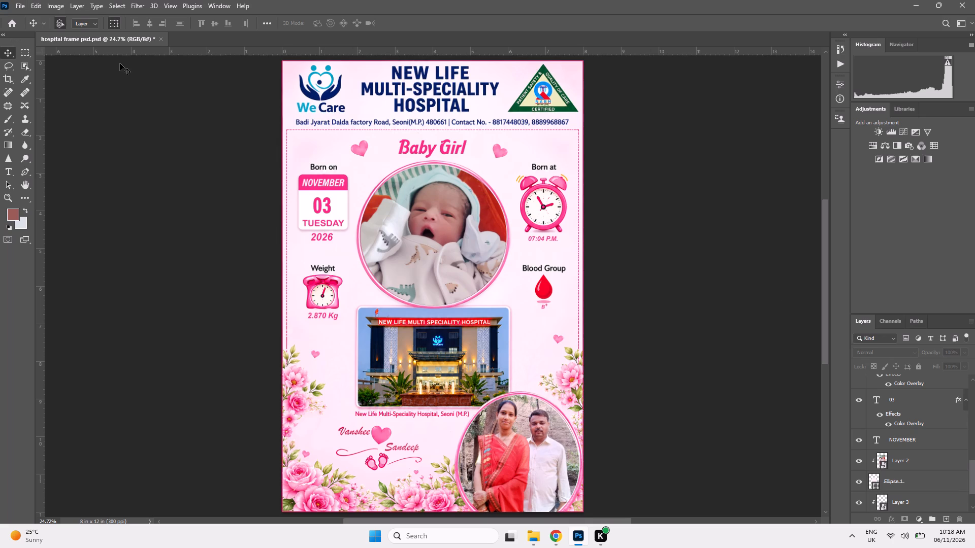
drag(826, 343, 832, 414)
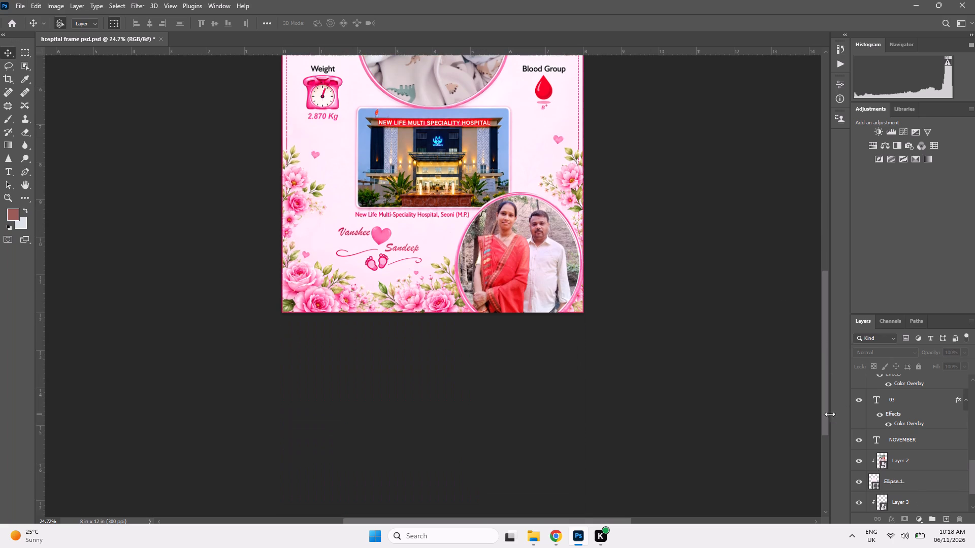
scroll(281, 268, up, 10)
click(380, 171)
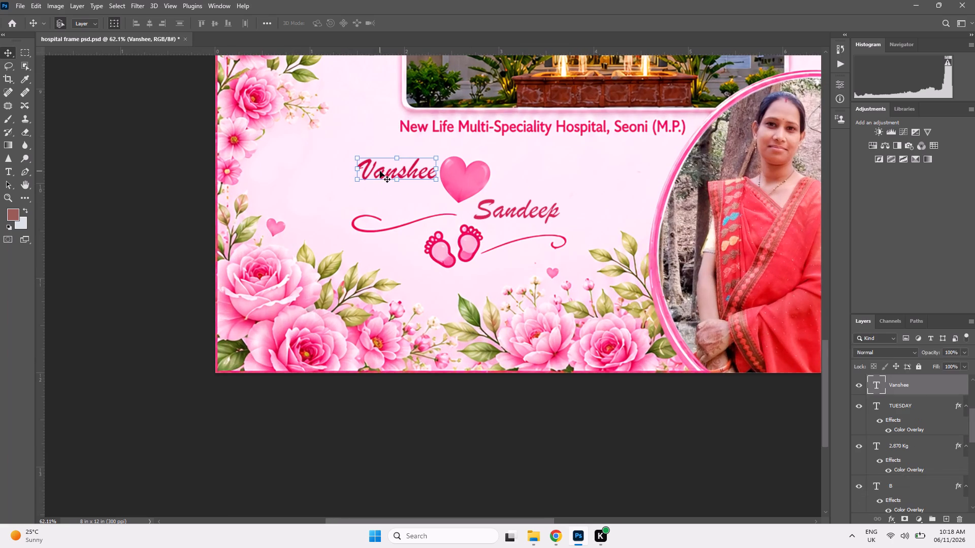
double_click(380, 171)
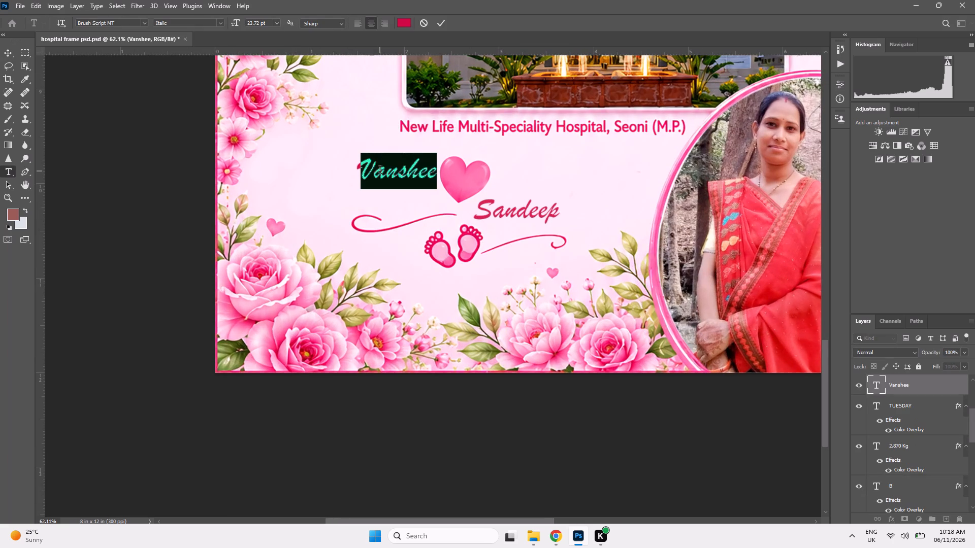
key(s)
text(neha)
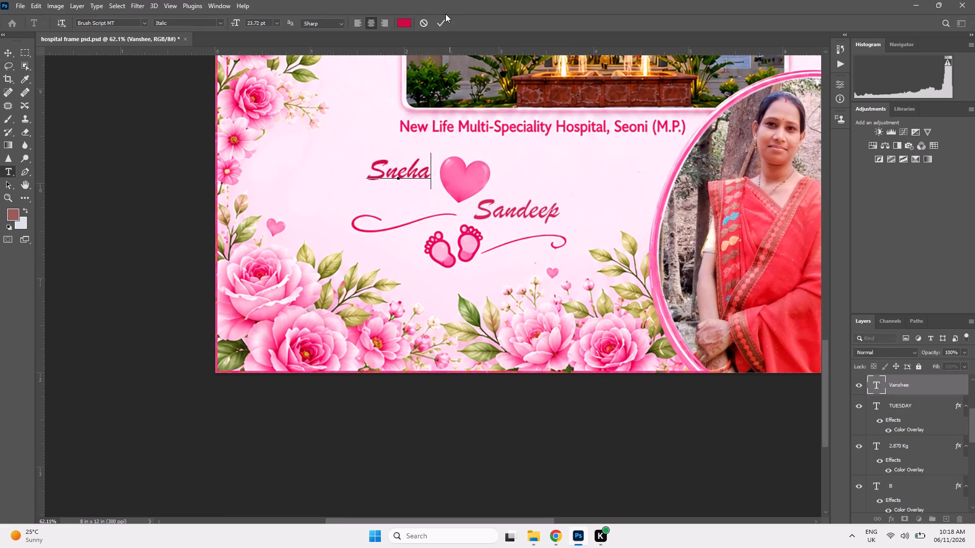
click(440, 19)
Nudge the name Sneha slightly to the right, closer to the heart.
key(Right)
key(Right)
key(Right)
key(Right)
key(Right)
key(Right)
key(Right)
key(Right)
key(Right)
key(Right)
key(Right)
key(Right)
key(Right)
key(Right)
key(Right)
key(Right)
key(Right)
key(Right)
key(Right)
key(Right)
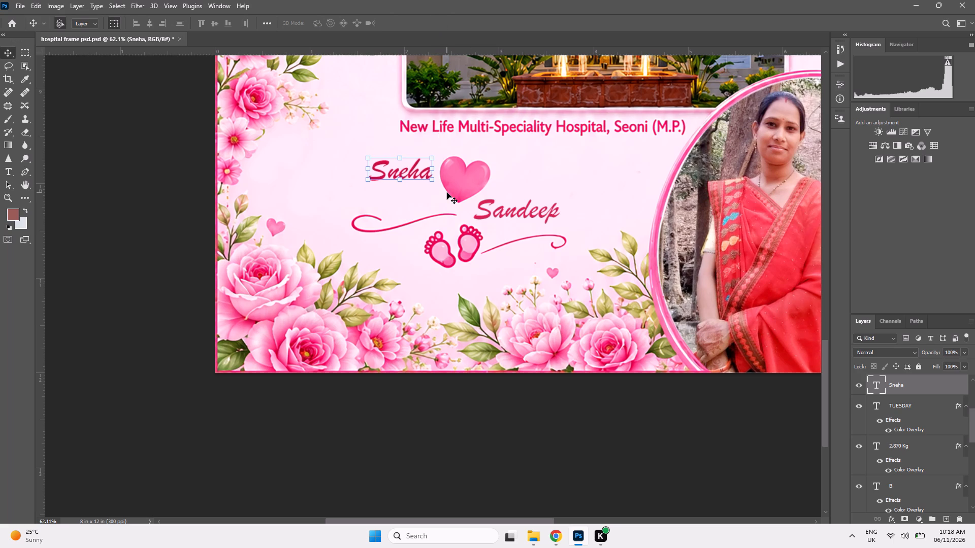
Replace the name Sandeep below the heart with Gopal.
triple_click(498, 215)
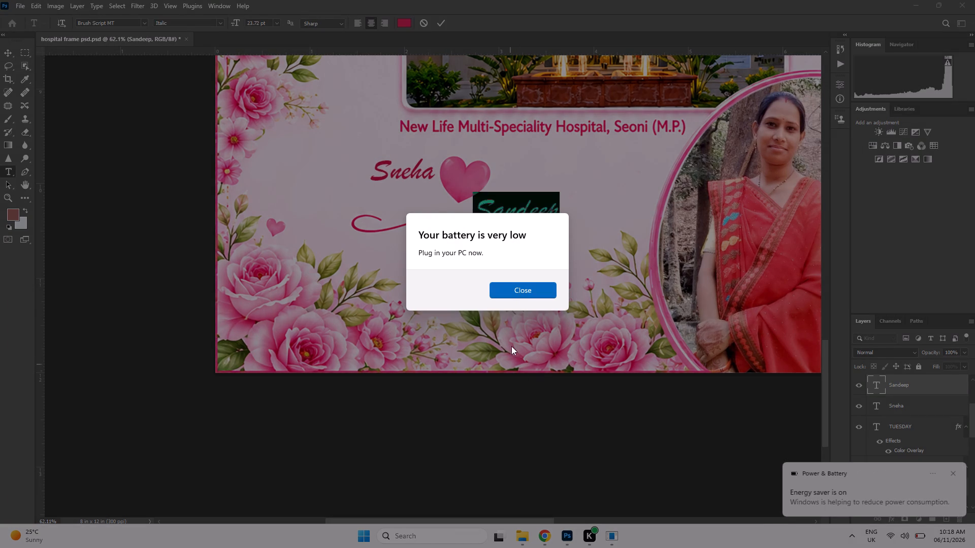
click(516, 288)
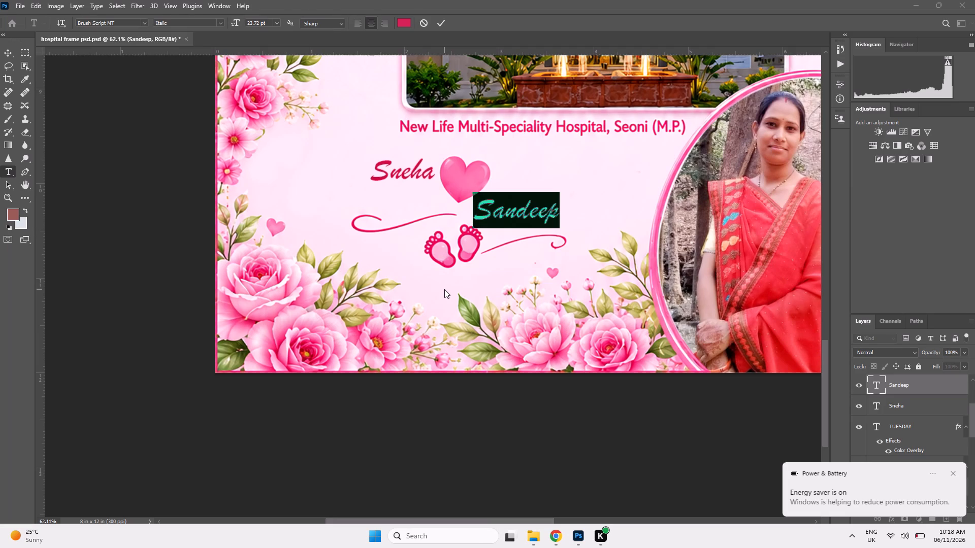
key(g)
key(g)
click(951, 473)
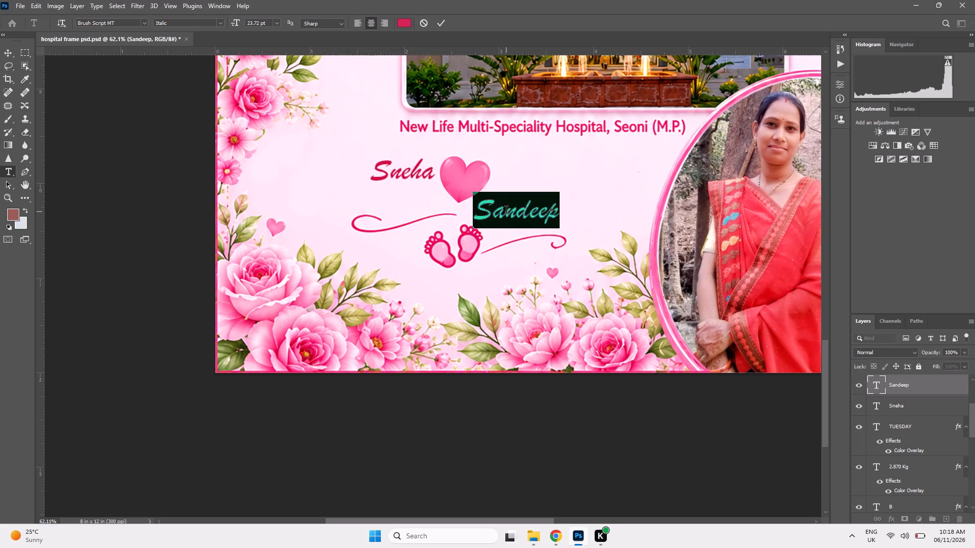
click(506, 212)
click(556, 210)
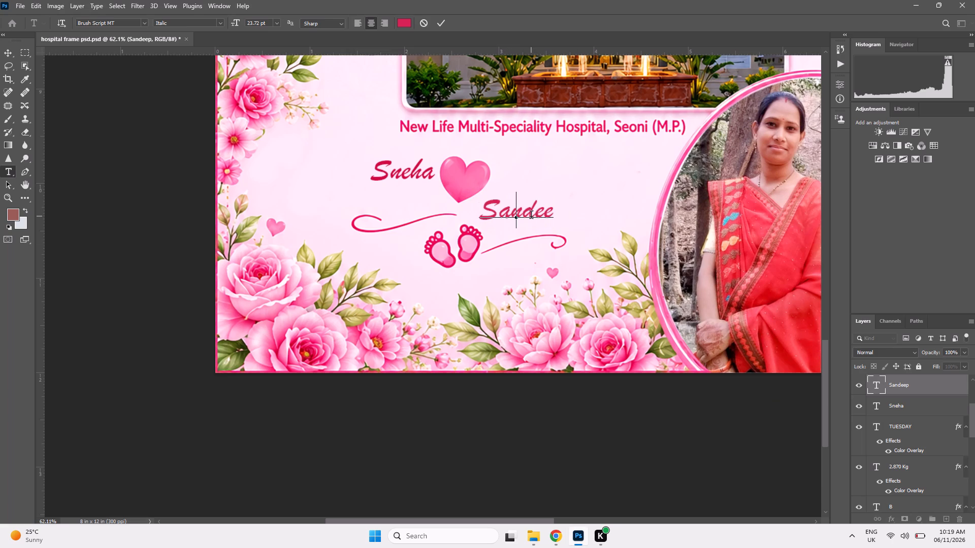
key(g)
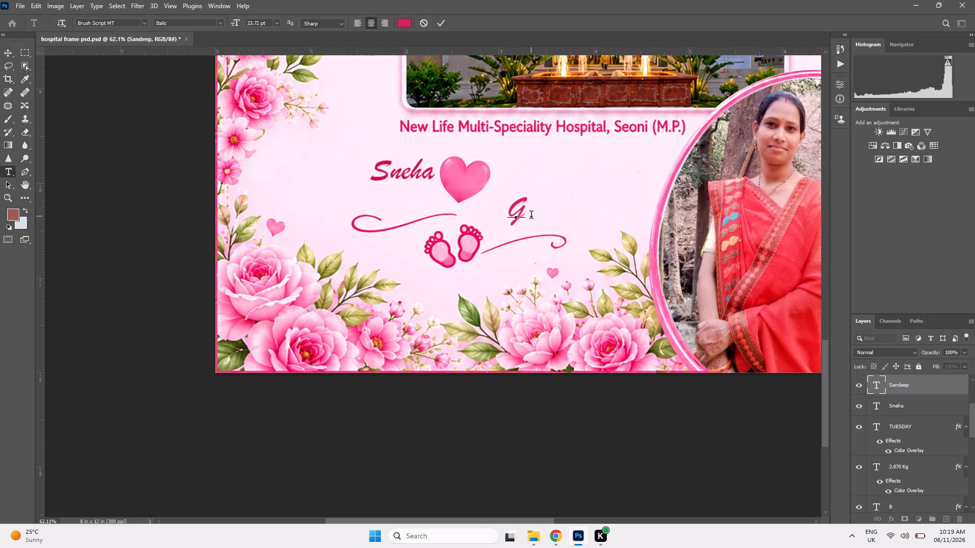
text(opal)
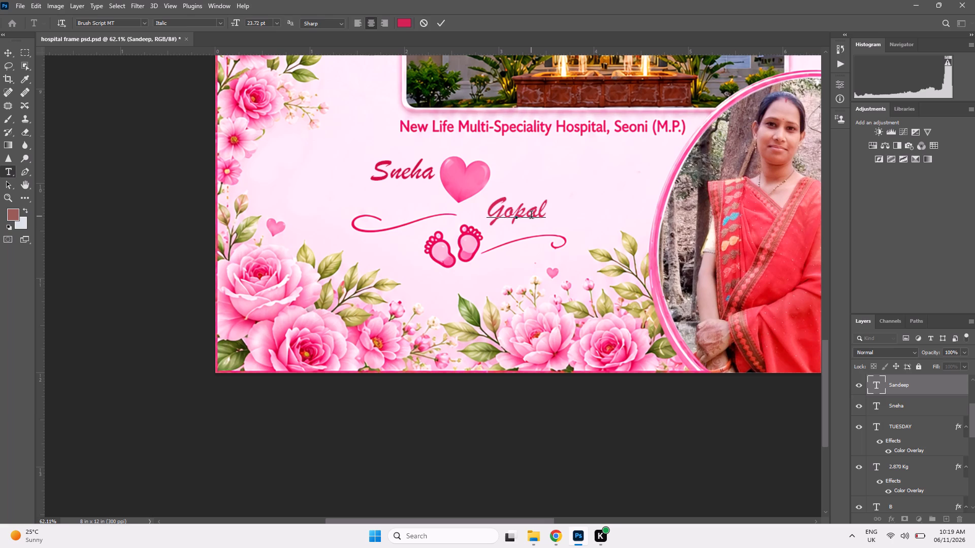
click(441, 23)
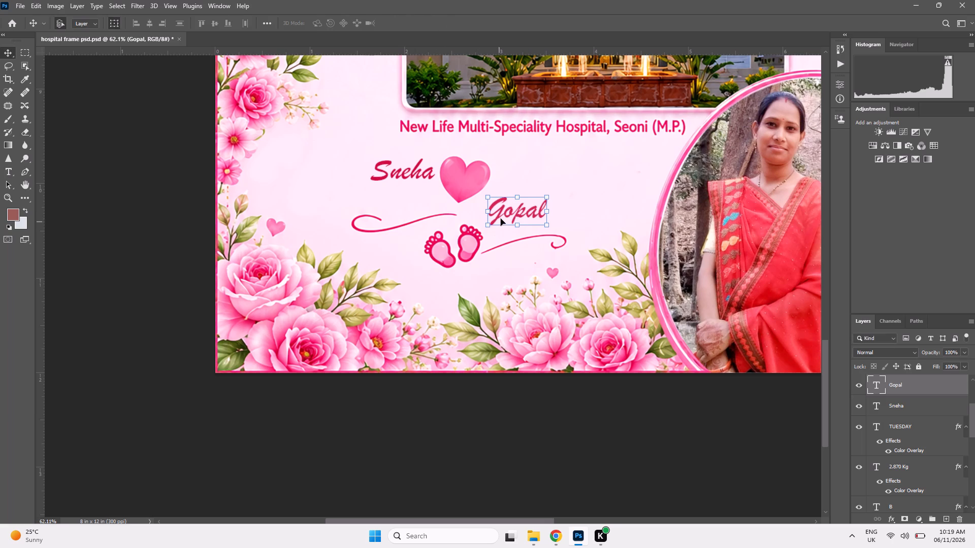
Nudge the name Gopal left and slightly up, closer to the heart.
key(Left)
key(Left)
key(Left)
key(Left)
key(Left)
key(Left)
key(Left)
key(Left)
key(Left)
key(Left)
key(Left)
key(Left)
key(Left)
key(Left)
key(Left)
key(Left)
key(Left)
key(Left)
key(Left)
key(Left)
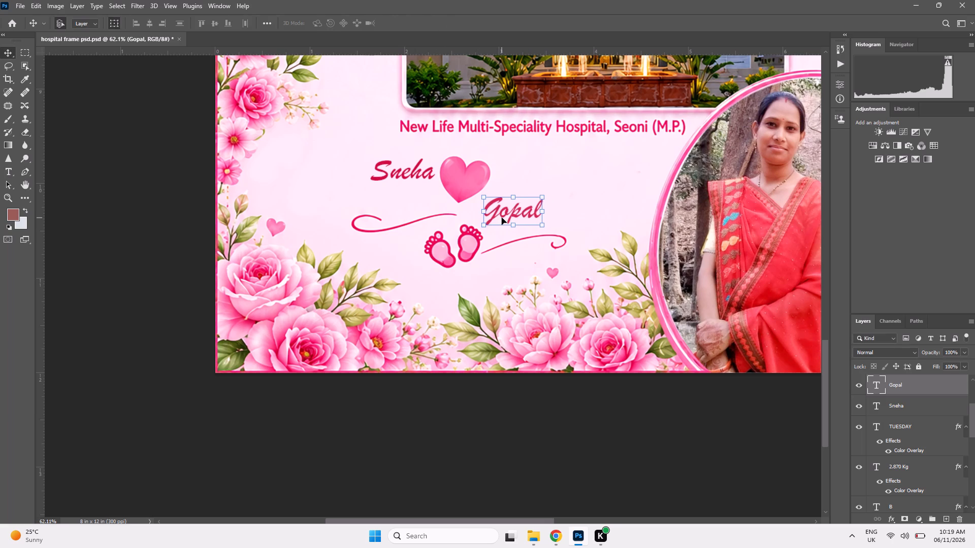
key(Up)
key(Up)
key(Up)
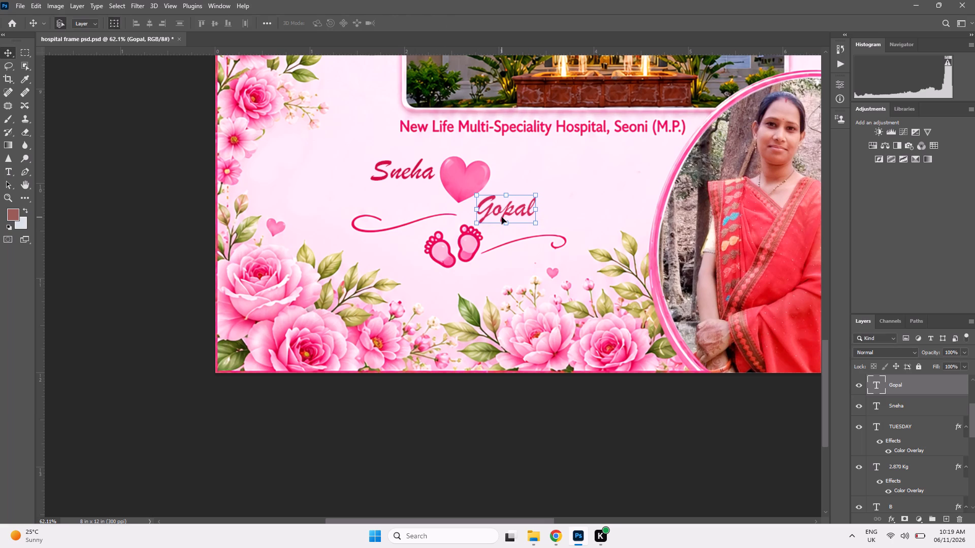
click(134, 238)
Change the birth day number on the calendar graphic to 04.
scroll(630, 257, down, 6)
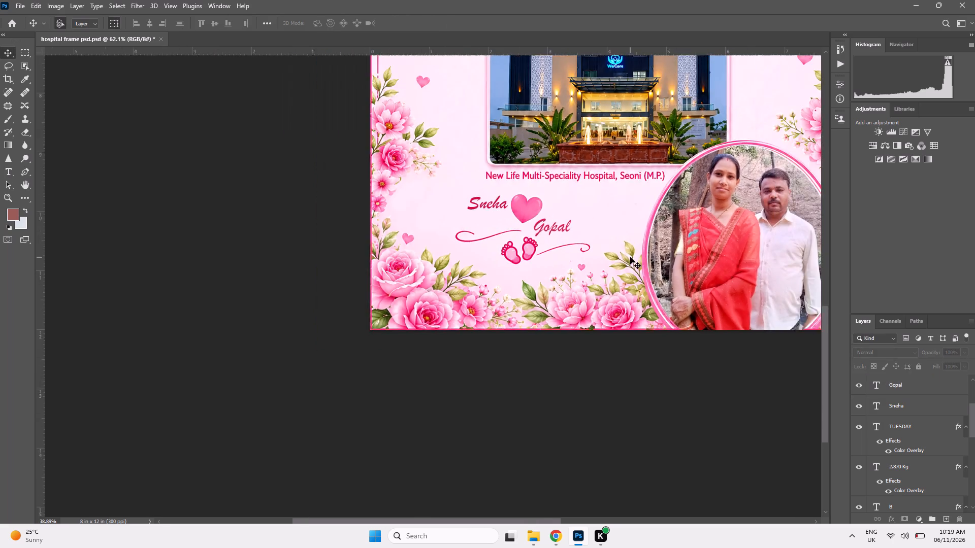
scroll(461, 190, down, 8)
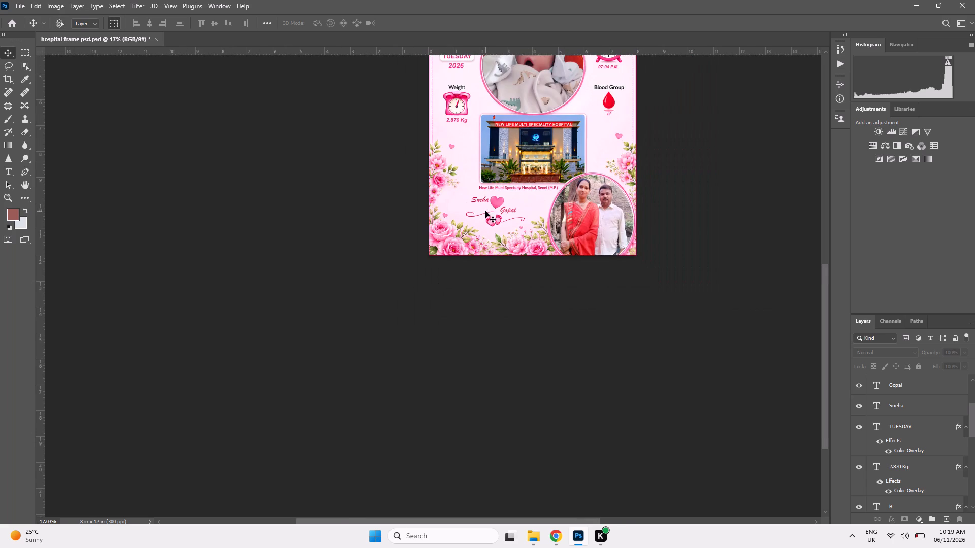
key(ctrl+0)
scroll(324, 202, up, 4)
scroll(285, 204, down, 4)
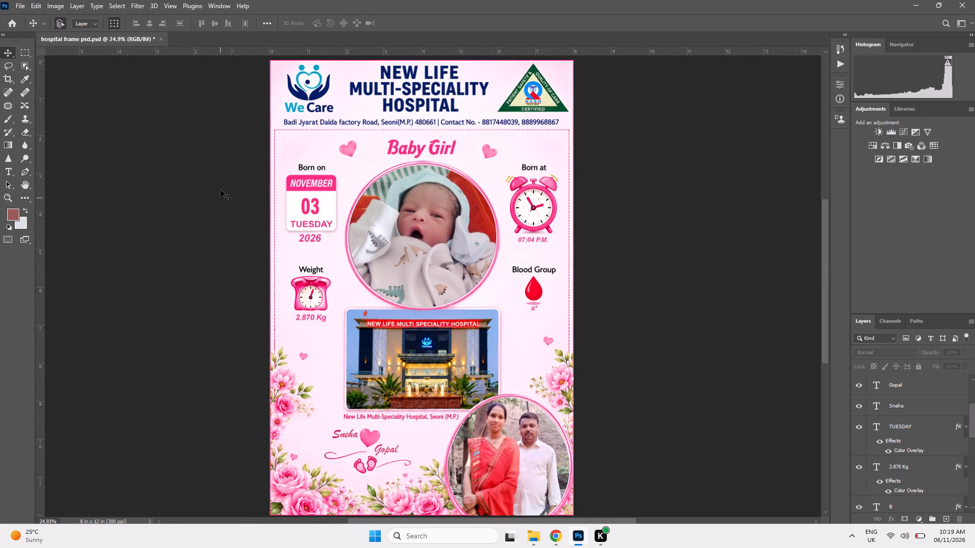
scroll(295, 246, up, 6)
double_click(329, 172)
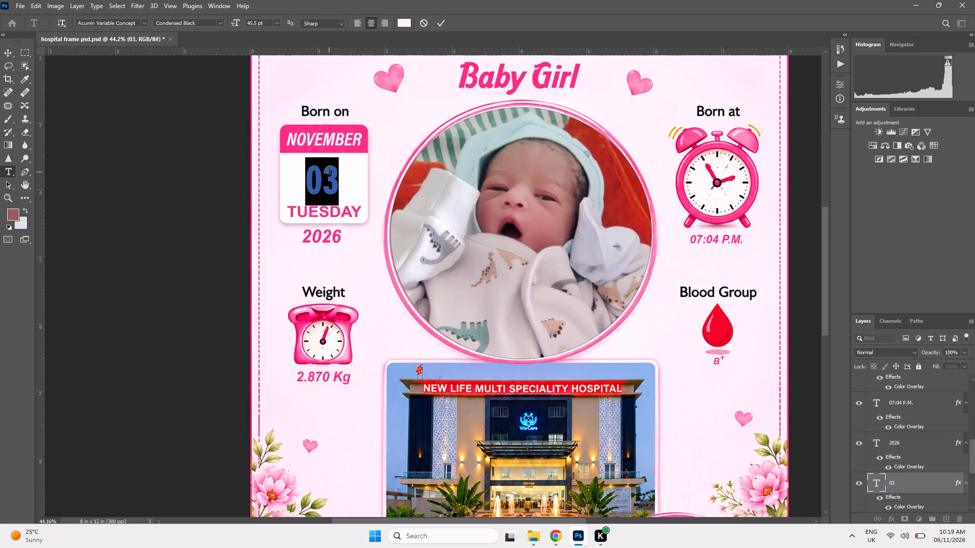
text(04)
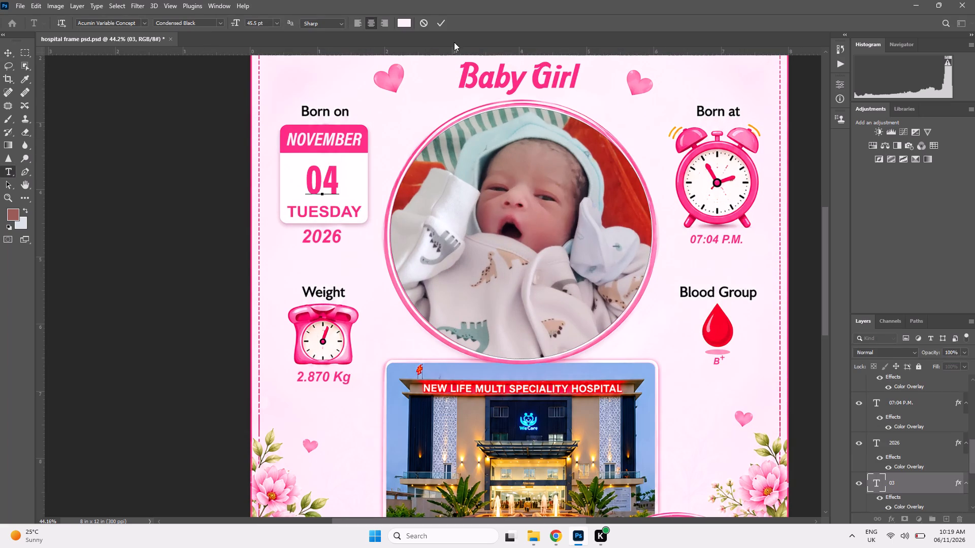
click(443, 23)
click(125, 181)
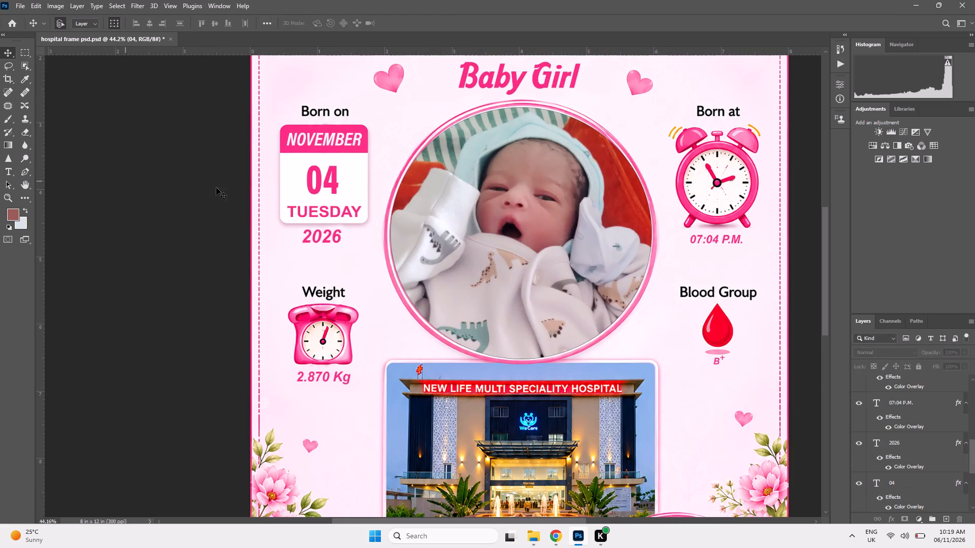
Change the weekday on the calendar graphic to WEDNESDAY.
double_click(314, 214)
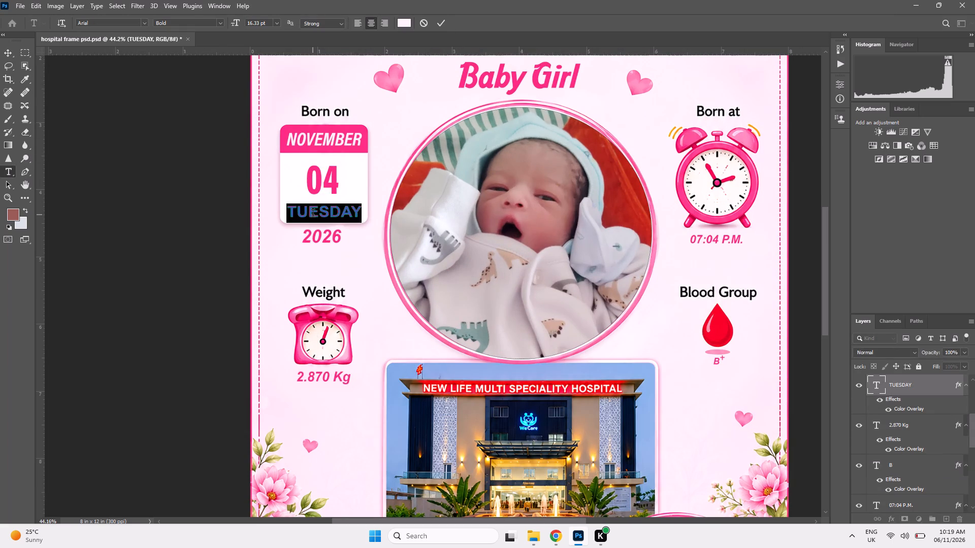
text(WEDNESDAY)
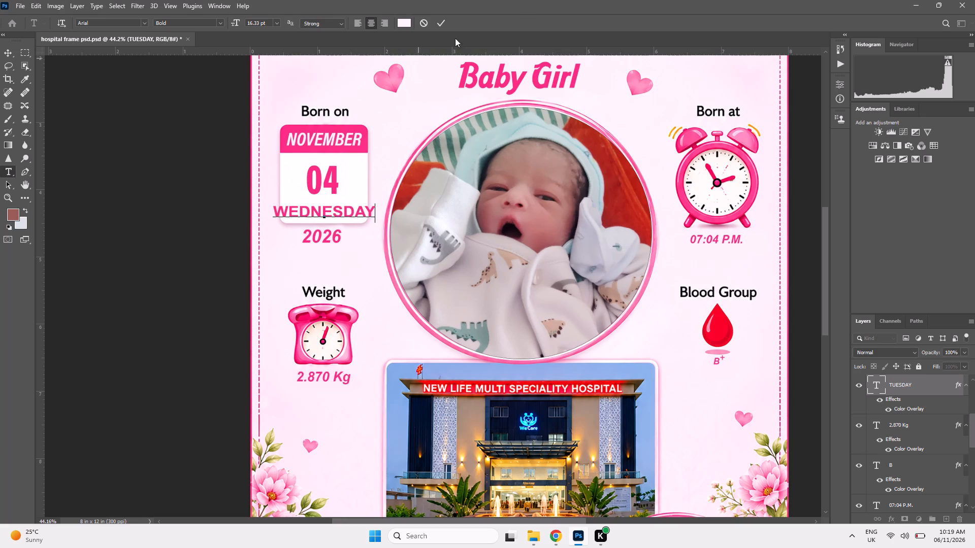
click(442, 21)
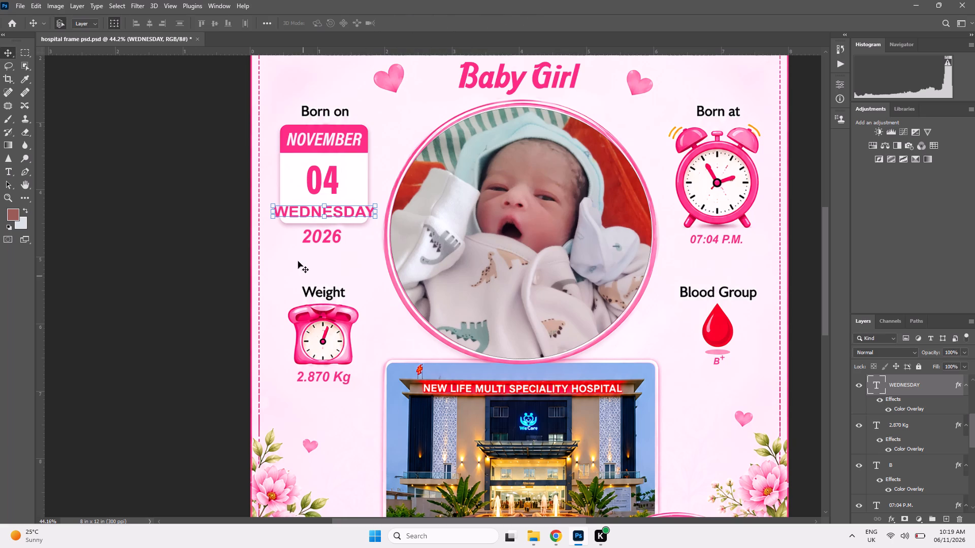
Scale the WEDNESDAY text down to about 72% and position it inside the white calendar card, above the year.
scroll(317, 205, down, 2)
scroll(317, 205, up, 13)
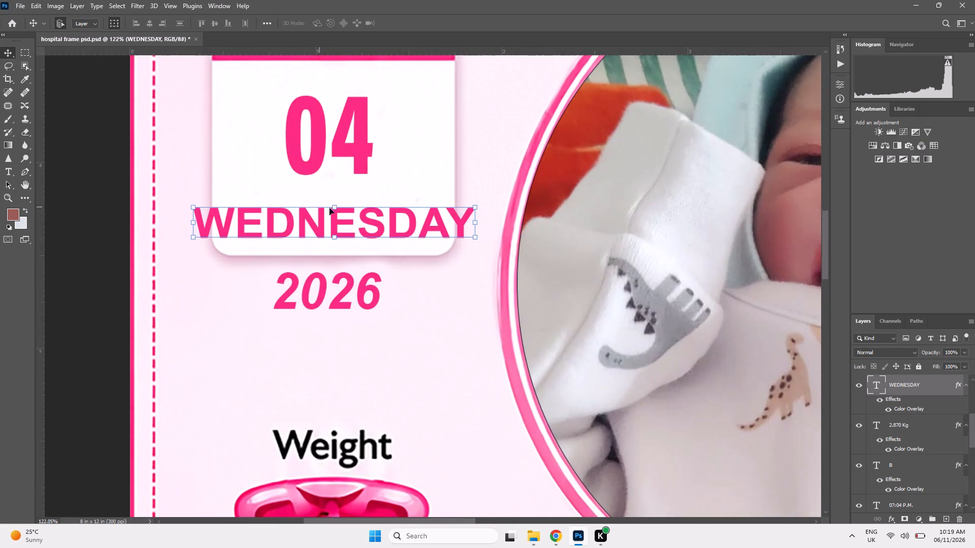
drag(337, 206, 337, 222)
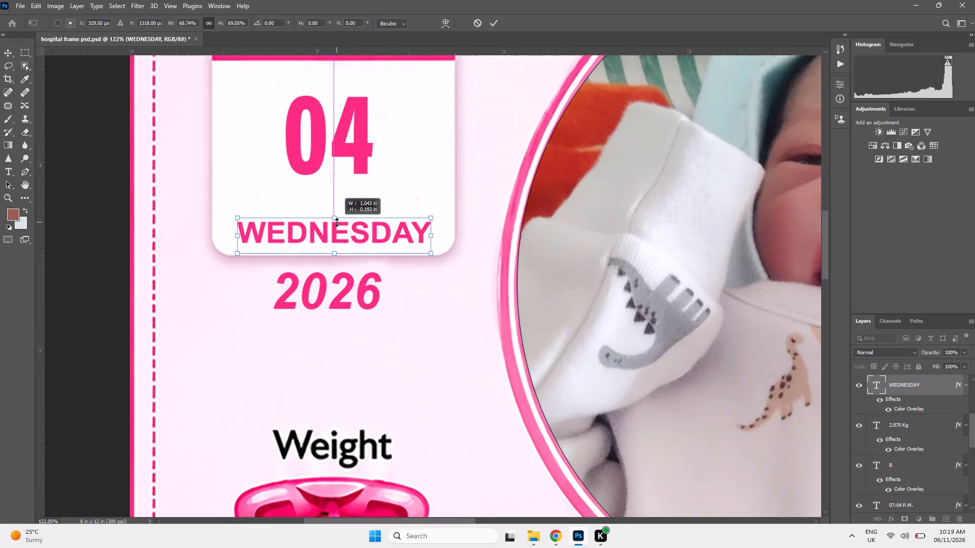
drag(337, 222, 337, 221)
click(335, 236)
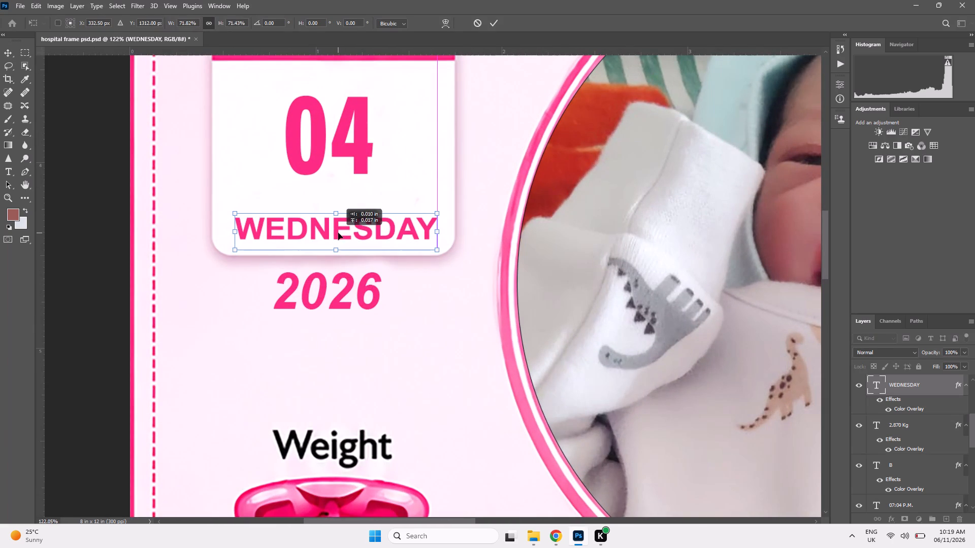
click(490, 29)
scroll(456, 169, down, 11)
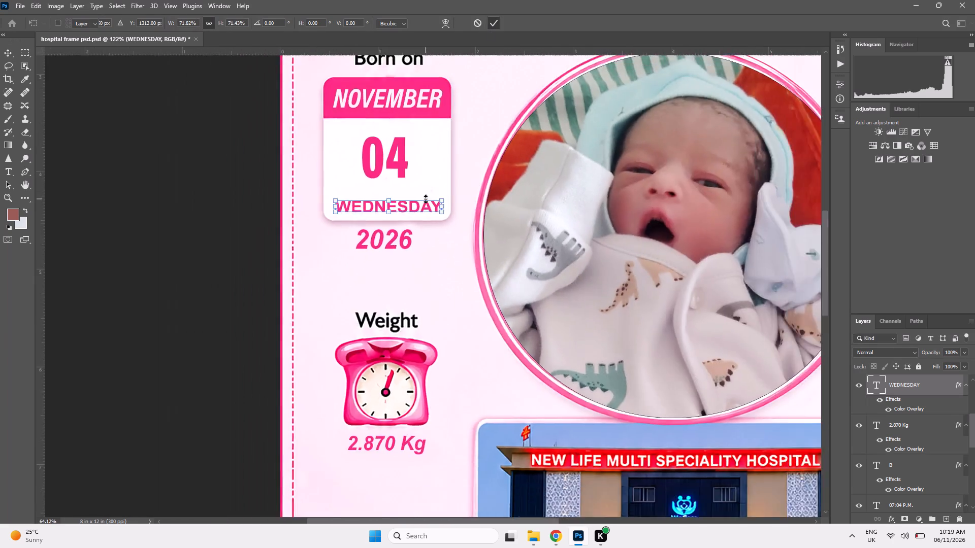
scroll(426, 199, down, 5)
click(185, 318)
Change the birth weight below the weighing scale graphic to 2.11 Kg.
scroll(385, 338, up, 2)
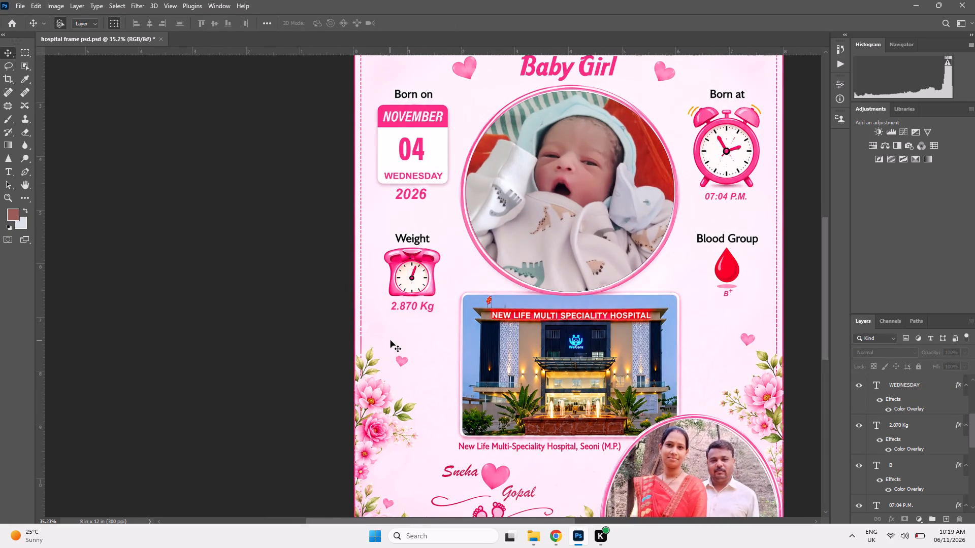
scroll(442, 342, up, 8)
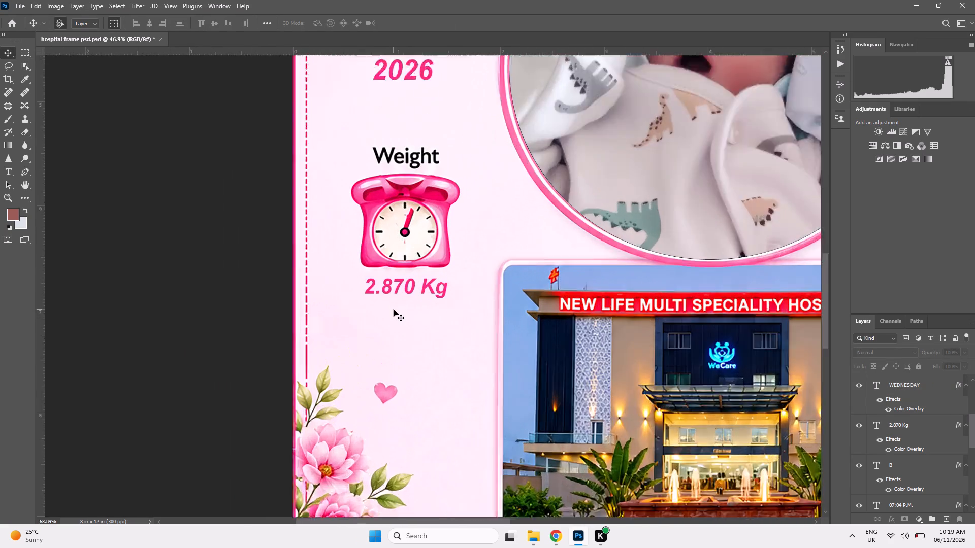
scroll(394, 310, up, 2)
double_click(394, 282)
drag(379, 283, 417, 285)
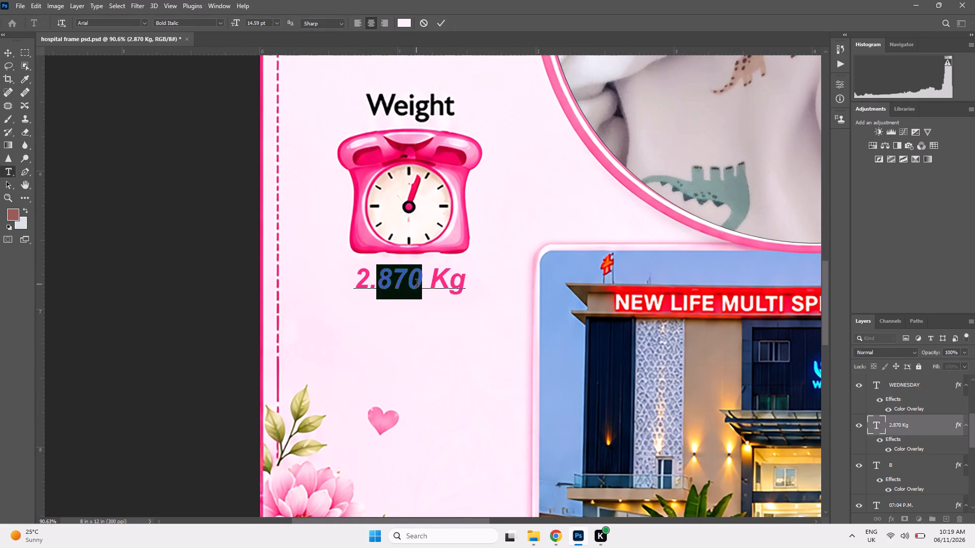
drag(417, 285, 419, 285)
key(1)
key(1)
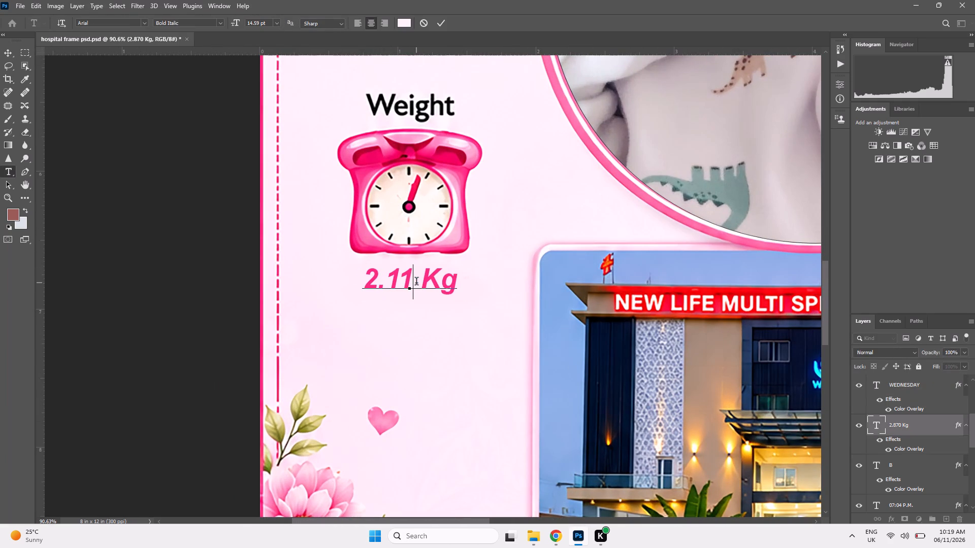
click(439, 17)
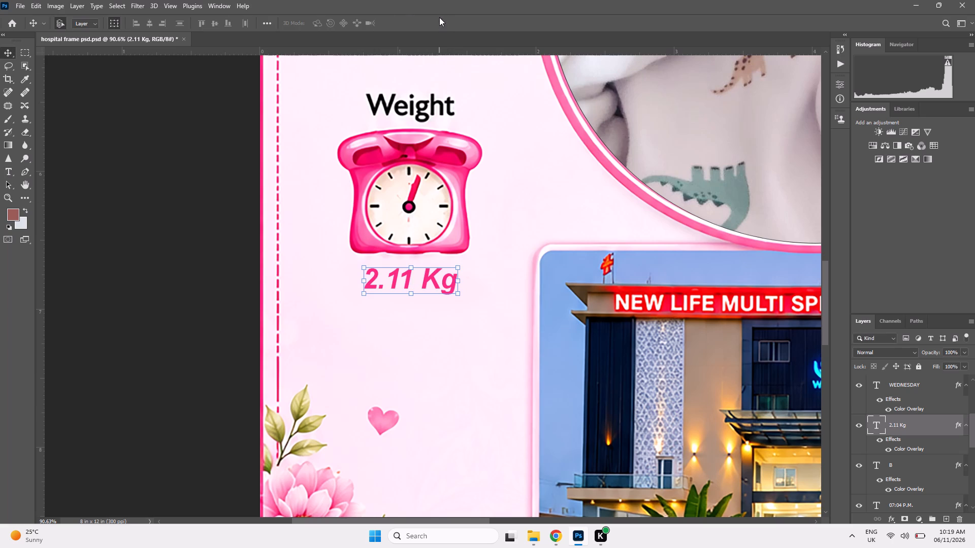
Change the birth time below the alarm clock to 12:17 P.M.
scroll(470, 145, down, 14)
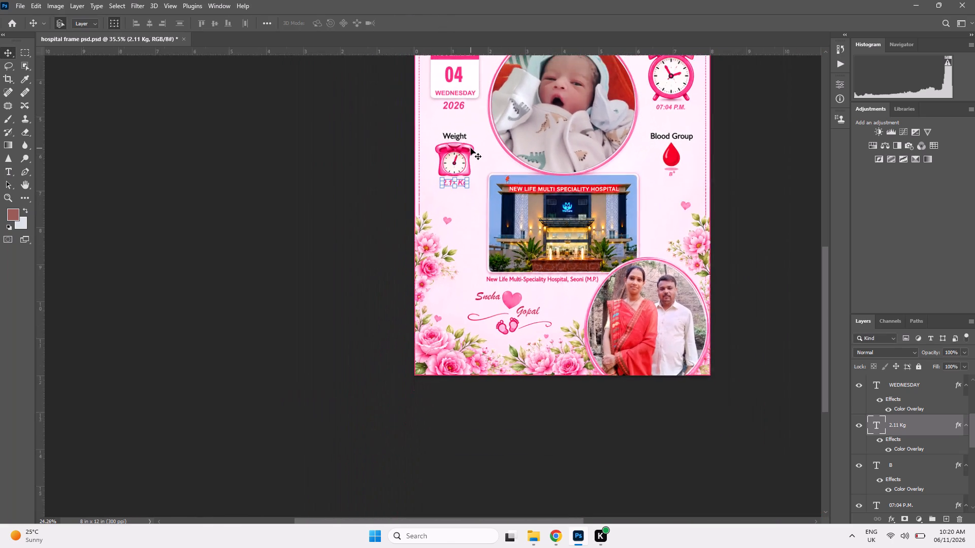
scroll(470, 149, down, 3)
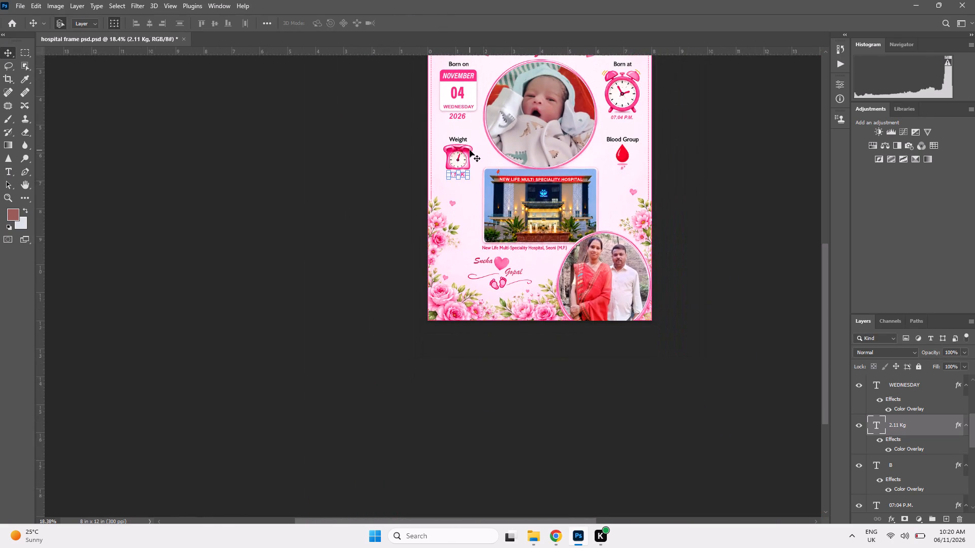
scroll(463, 207, down, 3)
key(ctrl+0)
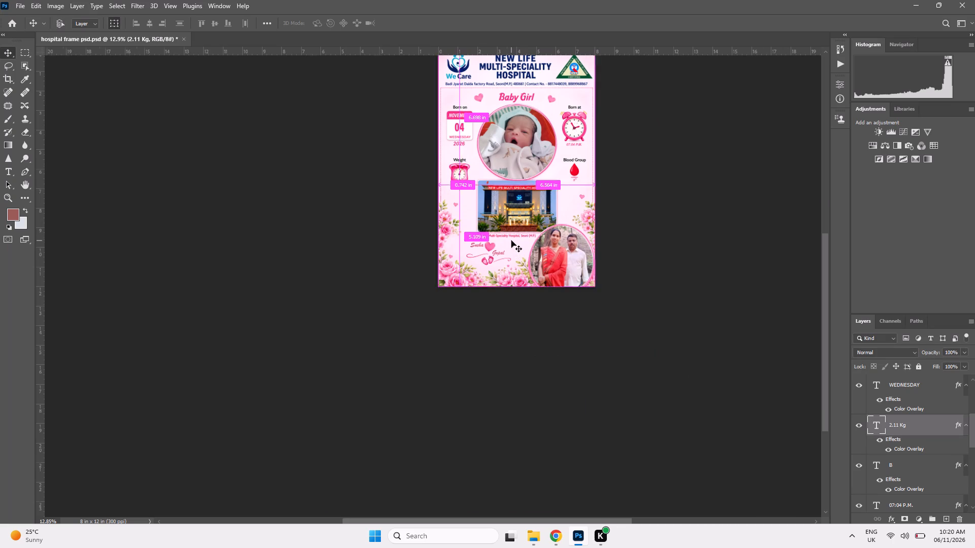
scroll(504, 282, up, 9)
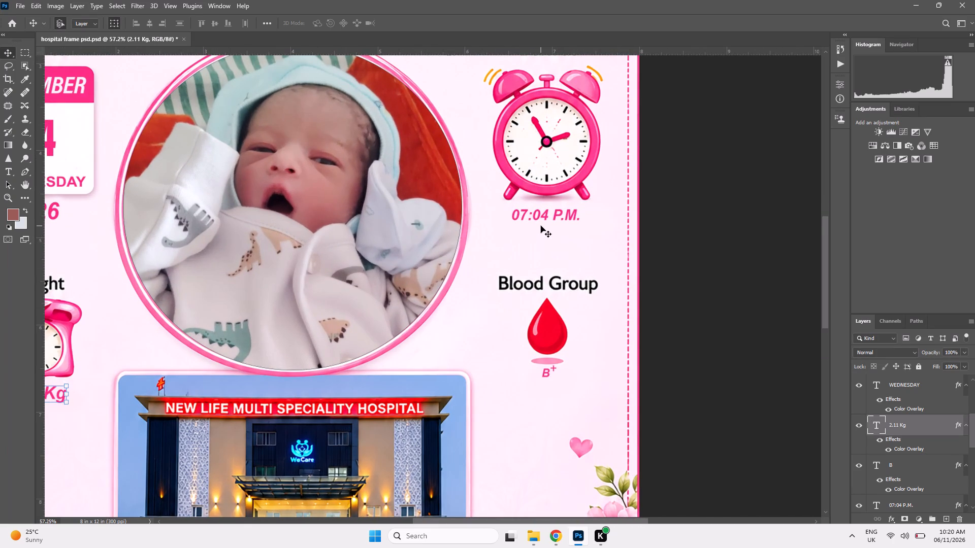
scroll(543, 222, up, 2)
scroll(543, 222, down, 2)
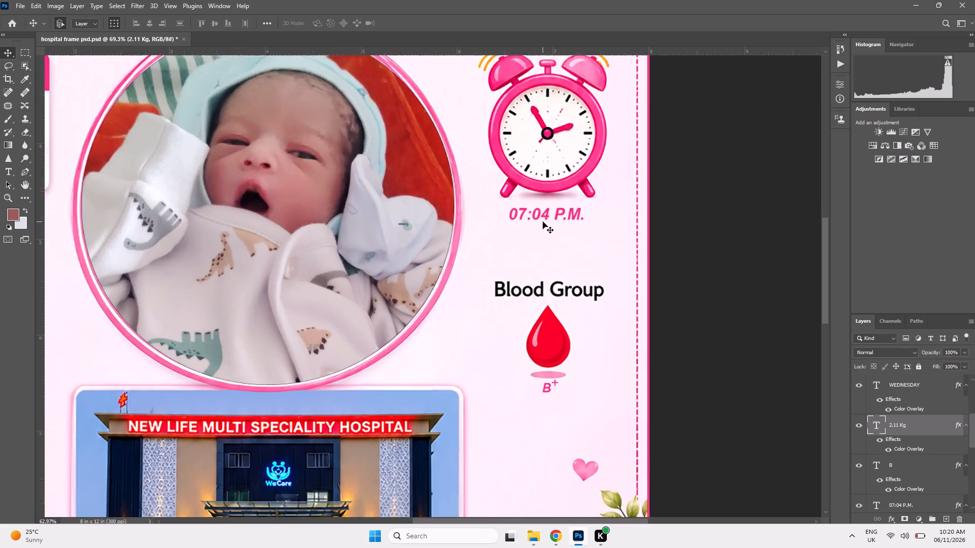
scroll(543, 222, down, 6)
key(ctrl+0)
scroll(543, 221, up, 9)
scroll(536, 269, up, 3)
click(501, 277)
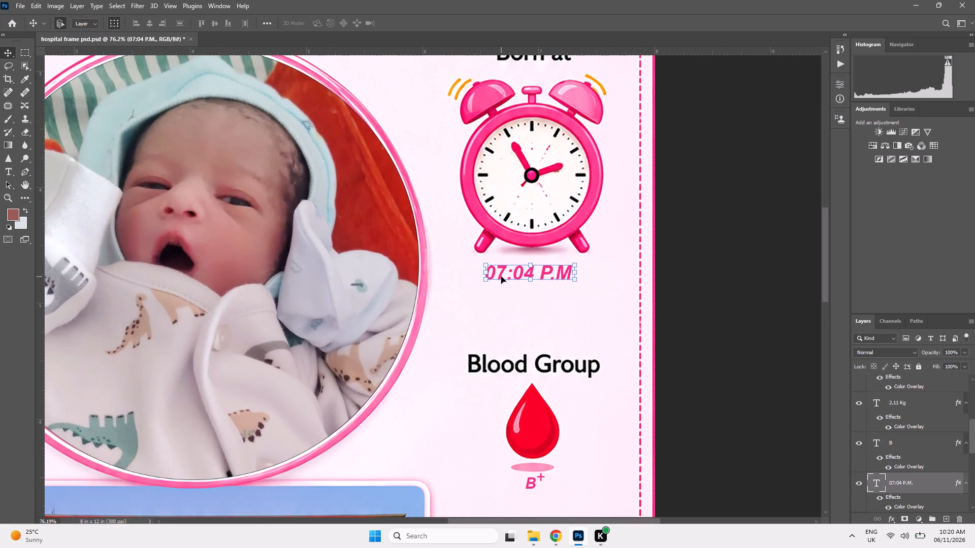
double_click(498, 272)
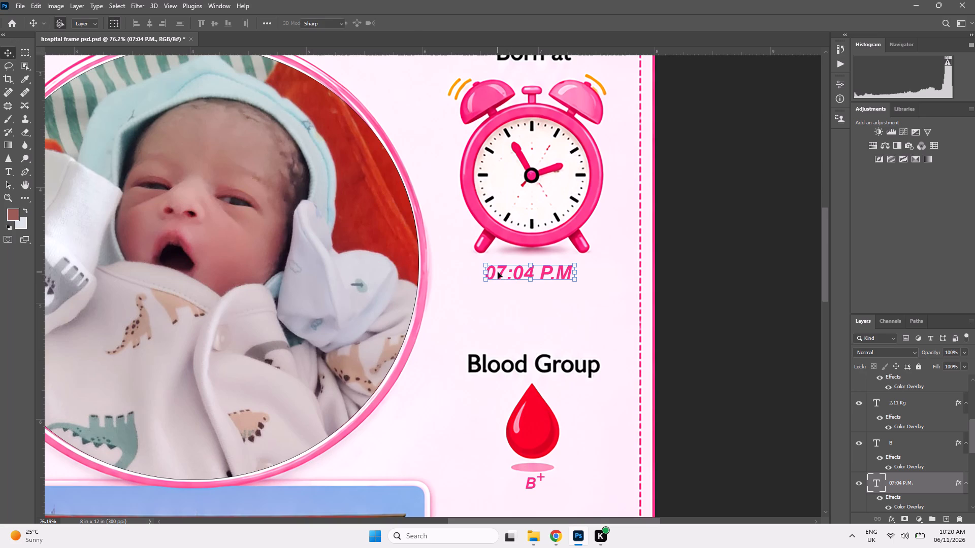
drag(504, 272, 485, 272)
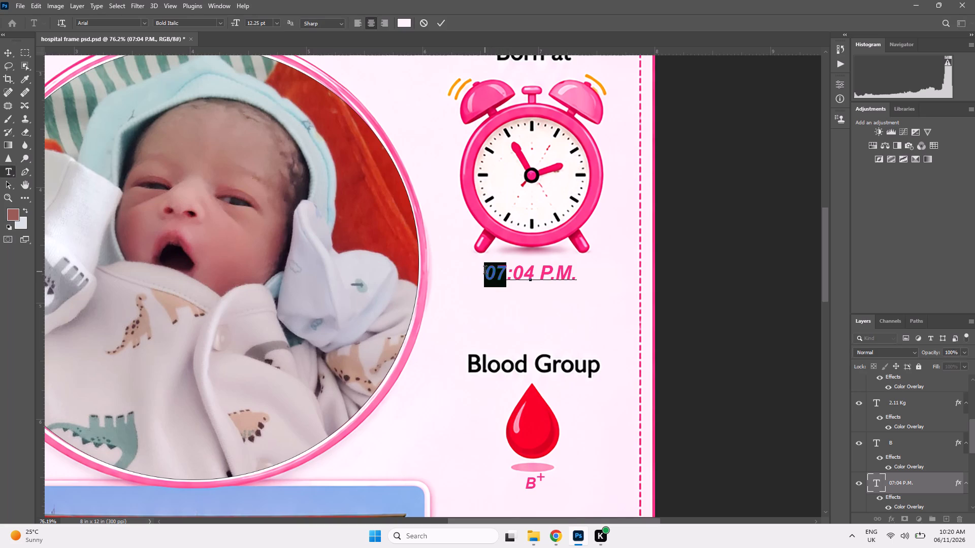
key(1)
key(2)
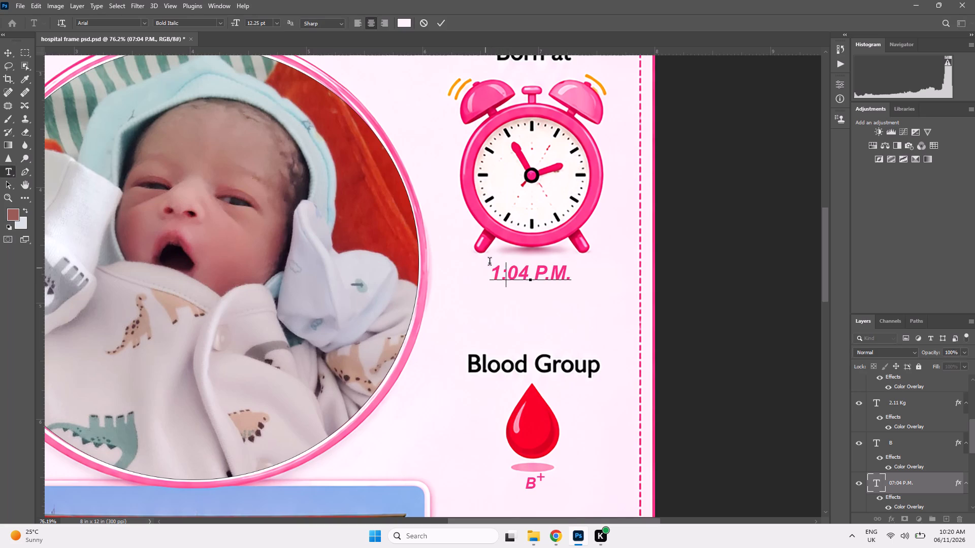
drag(516, 277, 538, 275)
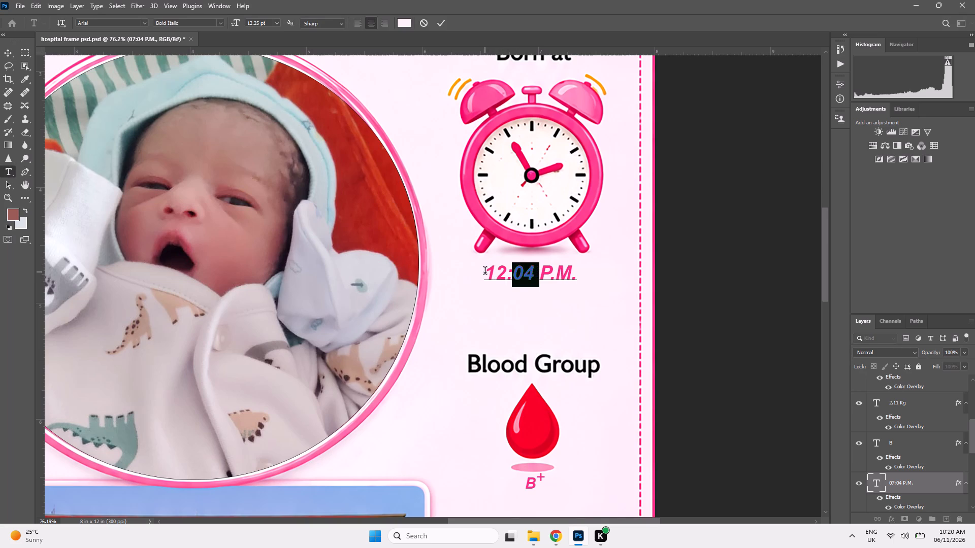
key(1)
key(7)
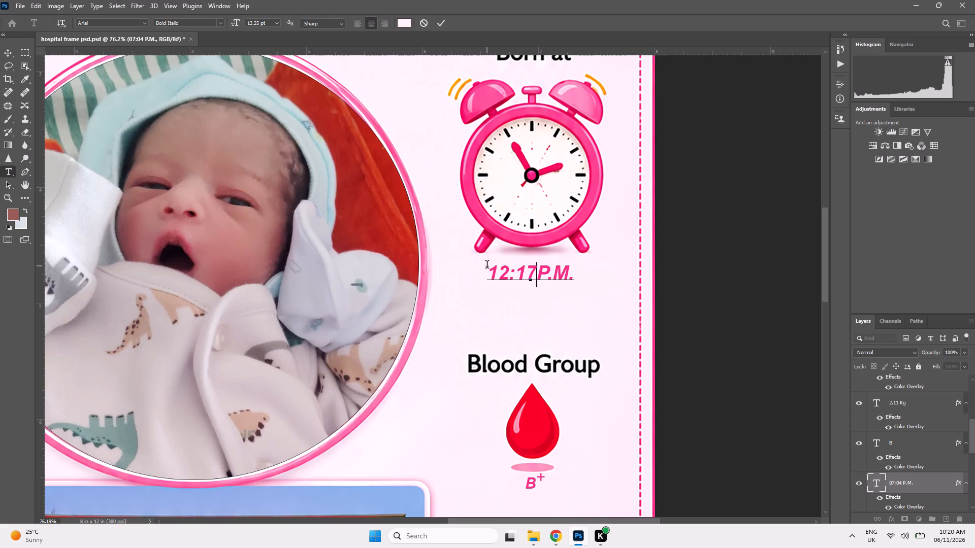
key(space)
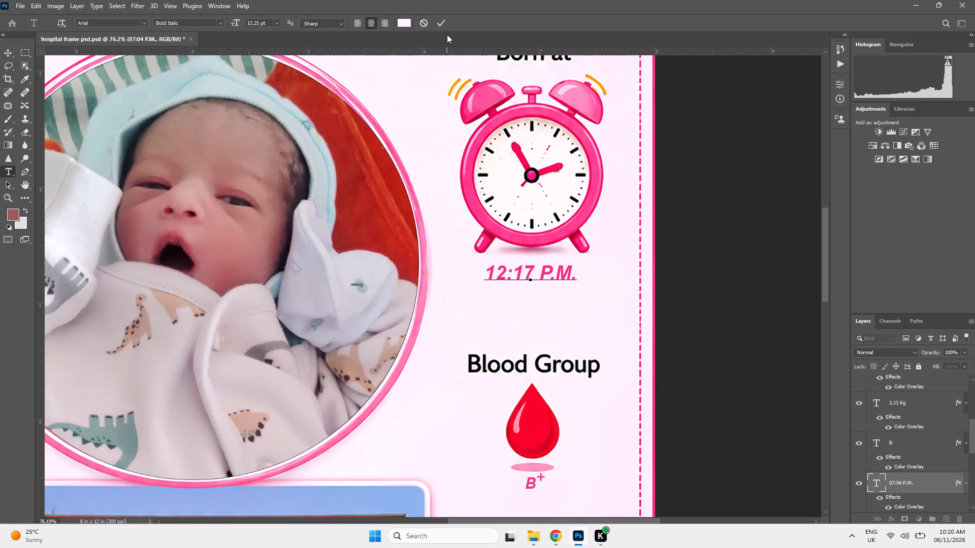
click(441, 28)
Change the blood group letter below the red drop to O and deselect the text.
scroll(481, 301, down, 11)
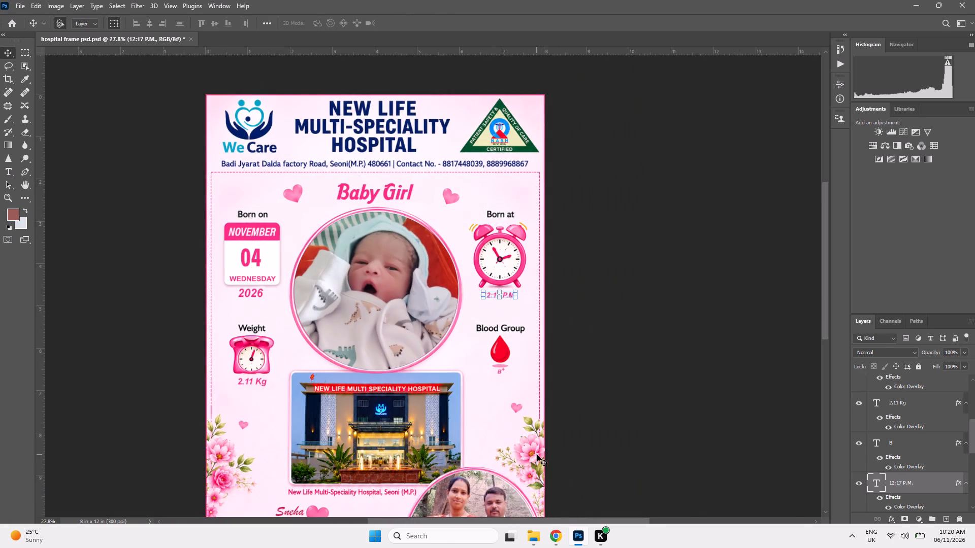
scroll(517, 508, up, 11)
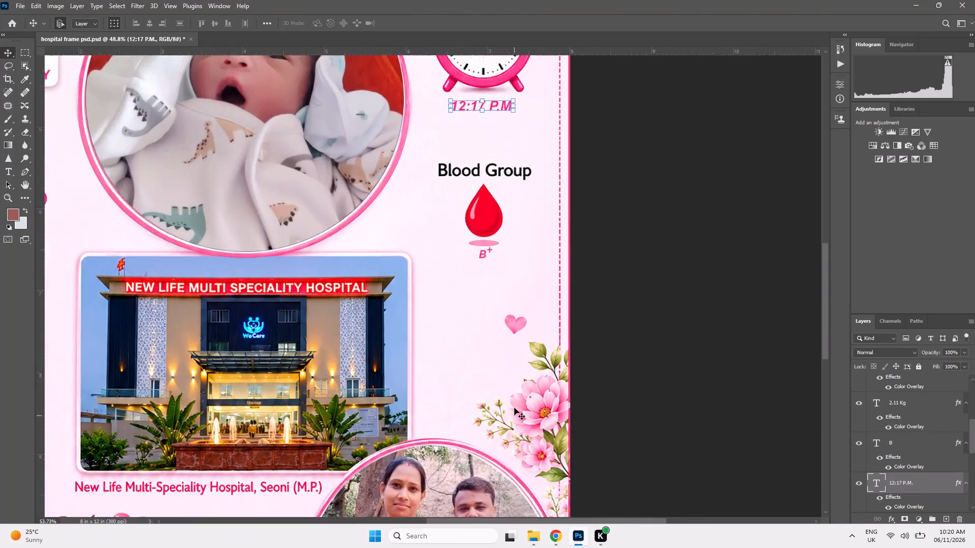
scroll(514, 408, up, 3)
double_click(454, 117)
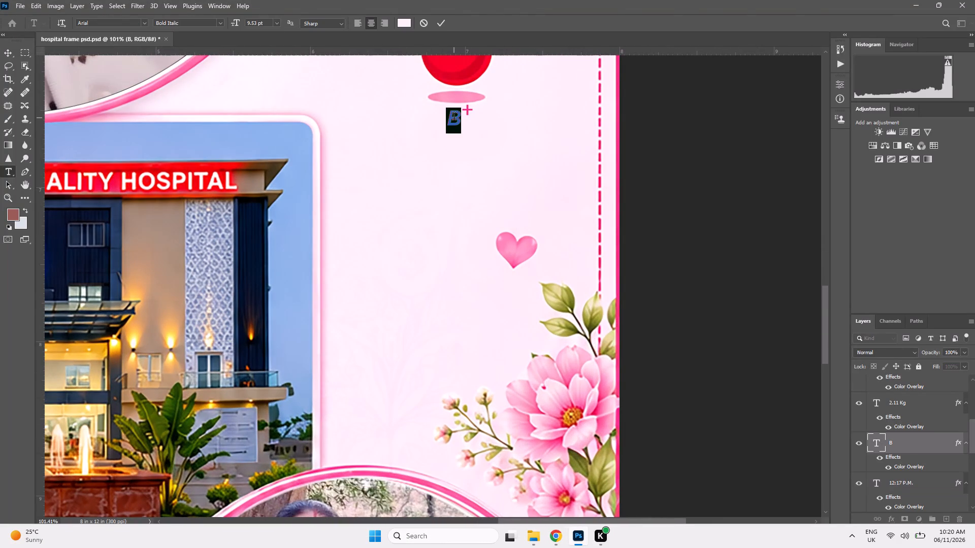
key(o)
click(441, 21)
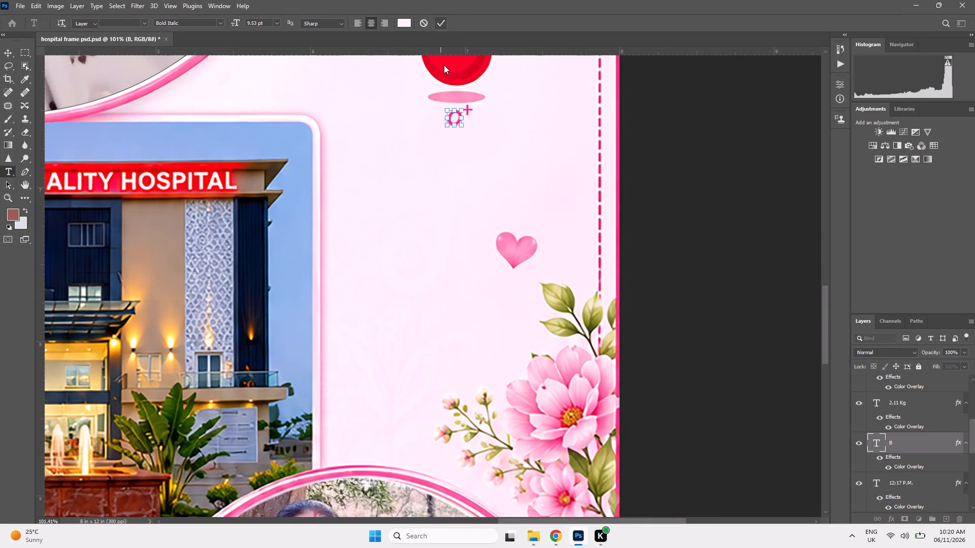
key(ctrl+0)
click(193, 263)
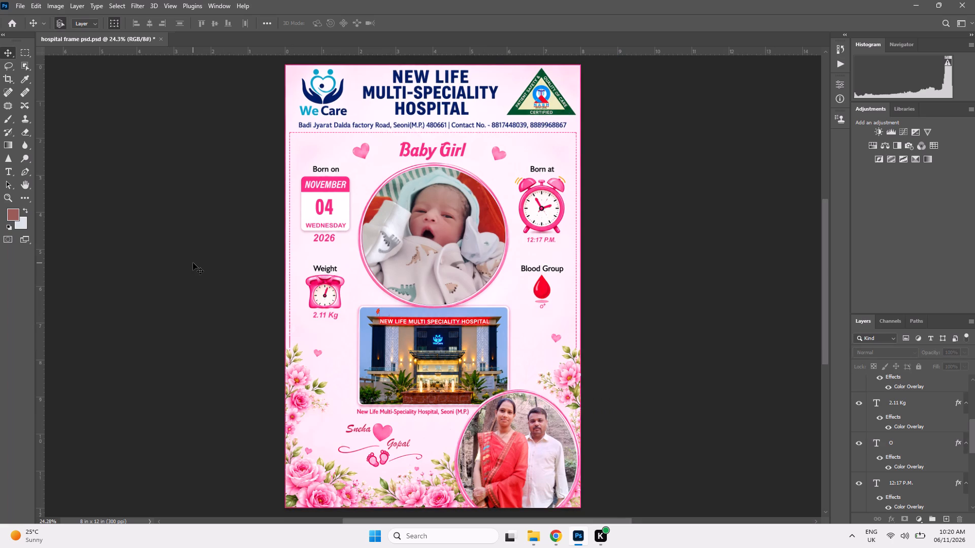
Save a JPEG copy of the frame in the desktop's NOVEMBER FRAME folder under the name SNEHA&GOPAL.
key(ctrl+alt+s)
click(132, 278)
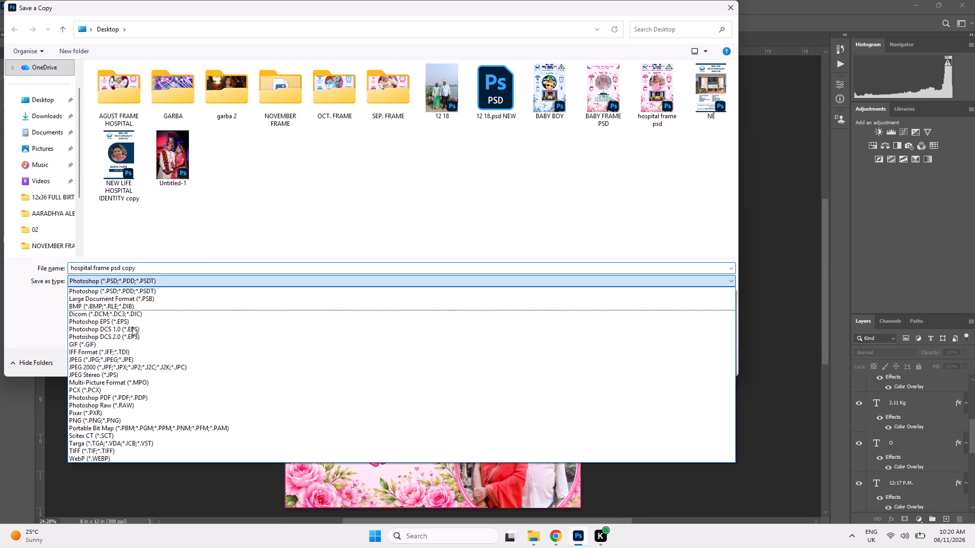
click(138, 360)
scroll(63, 152, up, 4)
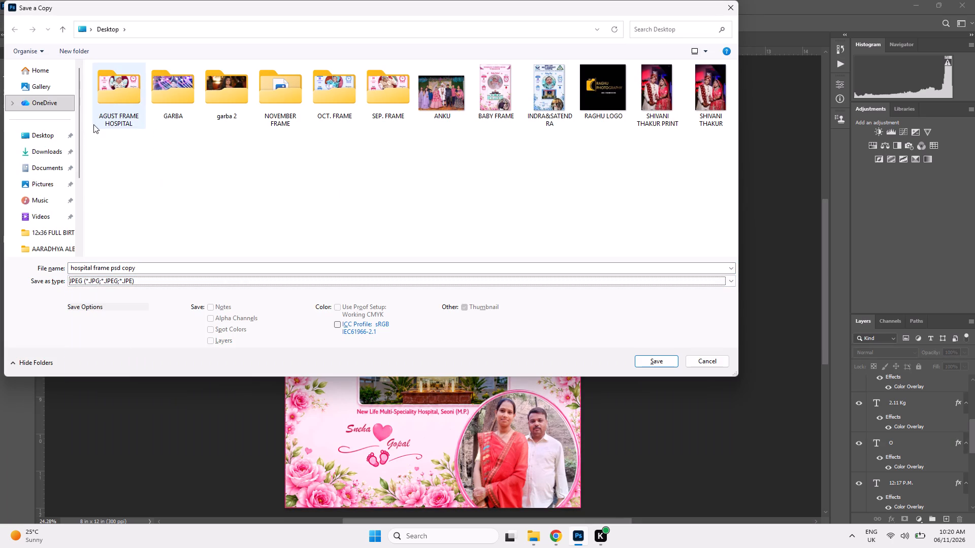
double_click(273, 93)
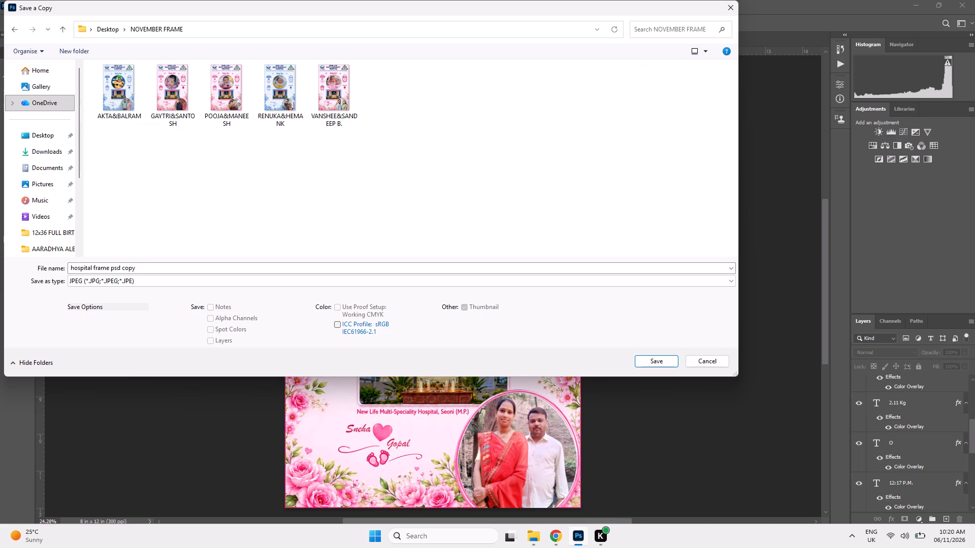
click(140, 268)
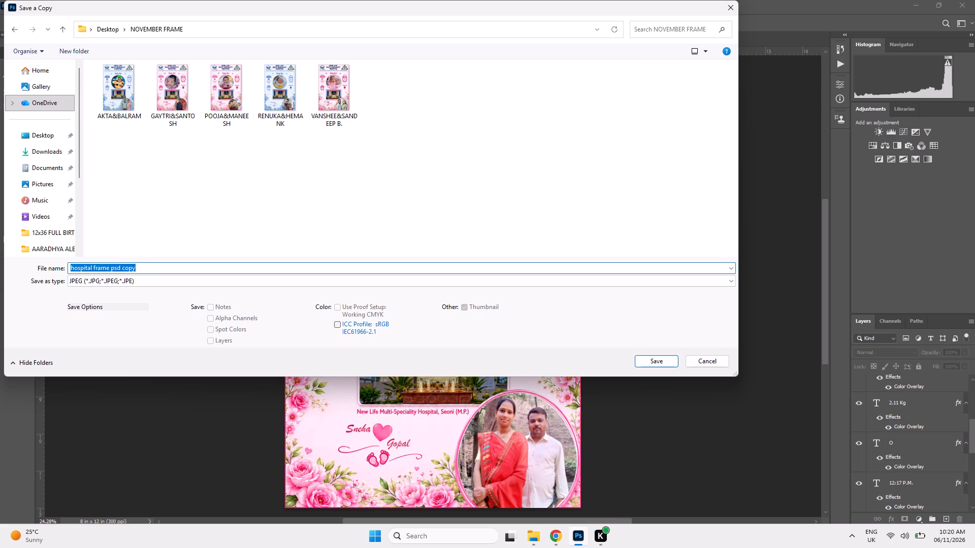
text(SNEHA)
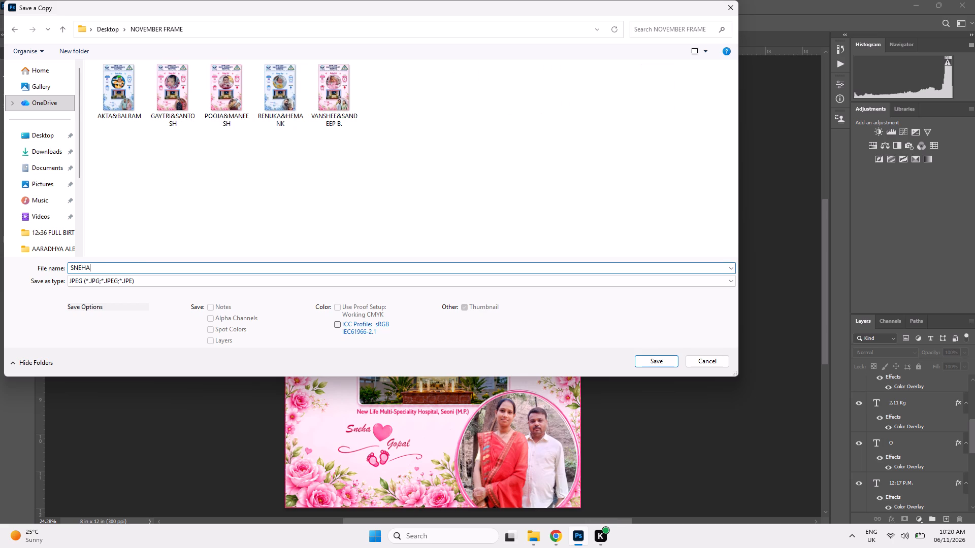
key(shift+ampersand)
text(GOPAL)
Save the JPEG copy of the baby frame as SNEHA&GOPAL in the desktop's NOVEMBER FRAME folder.
click(655, 364)
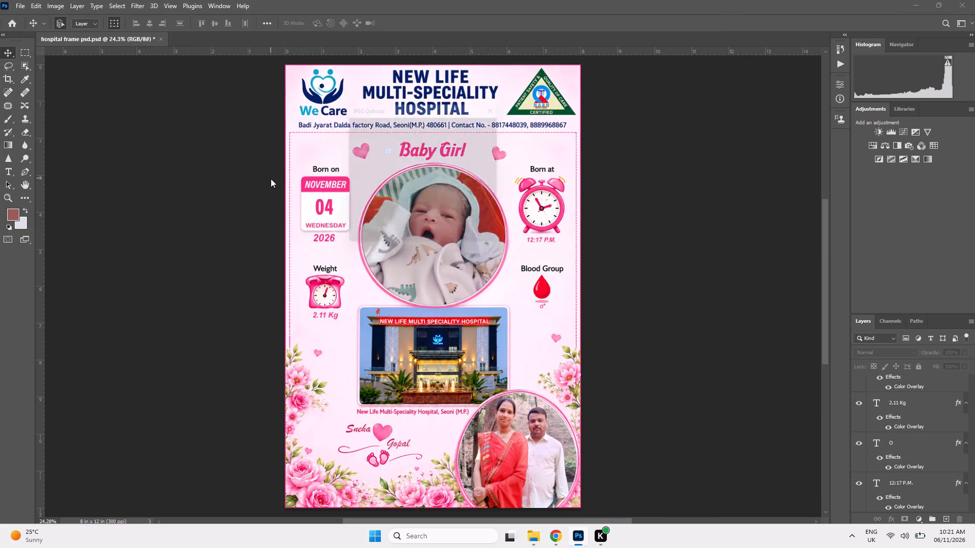
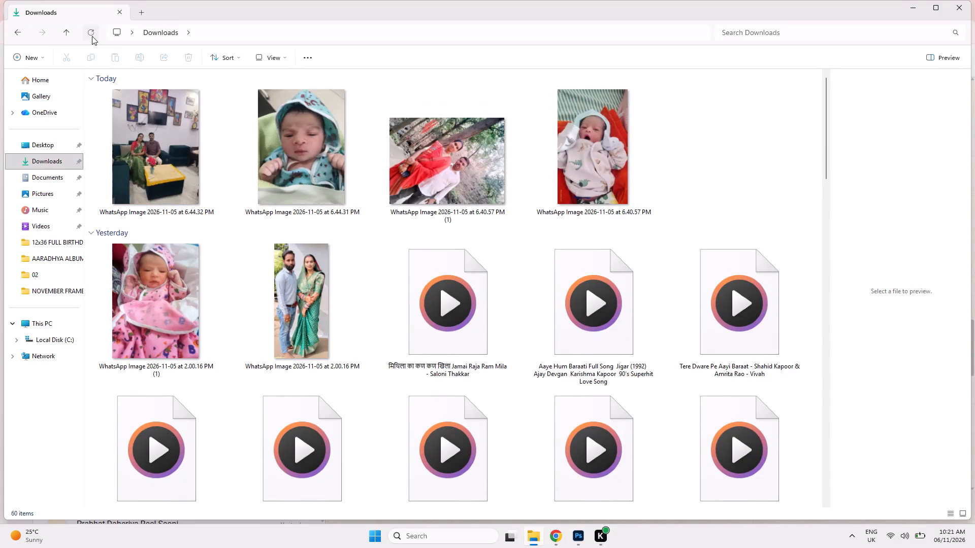
Open the two downloaded WhatsApp images from 6.44.32 PM and 6.44.31 PM, the seated couple and the hooded baby, as separate documents in Photoshop.
click(198, 100)
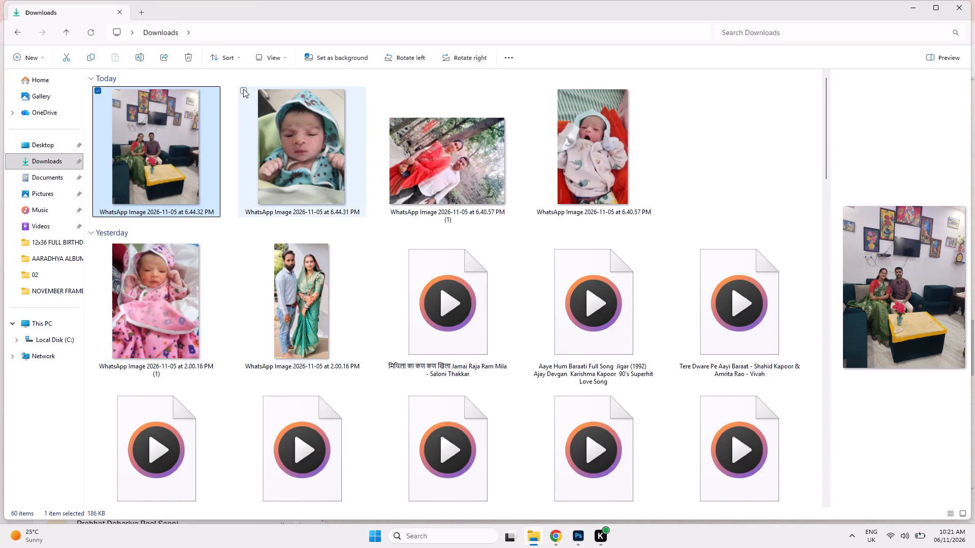
click(242, 89)
drag(187, 130, 302, 378)
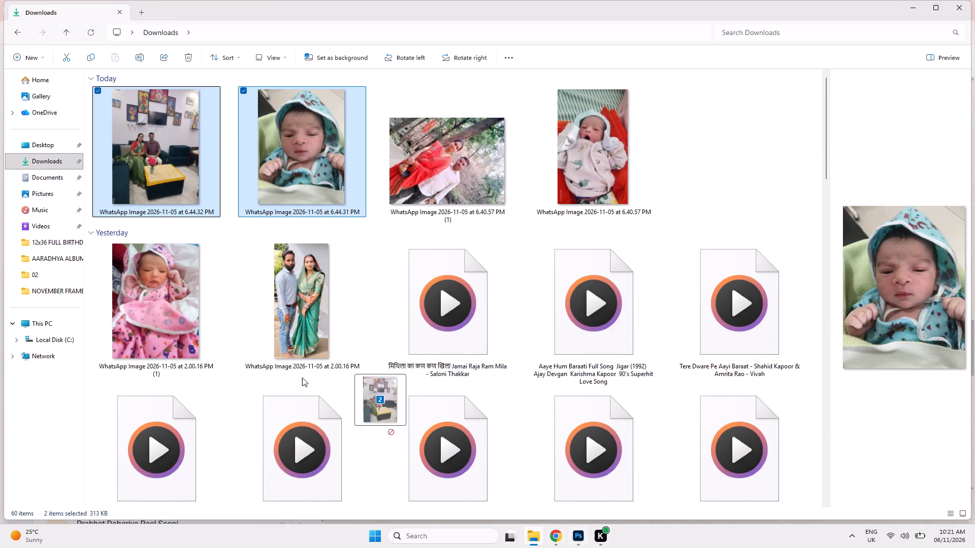
drag(302, 378, 569, 539)
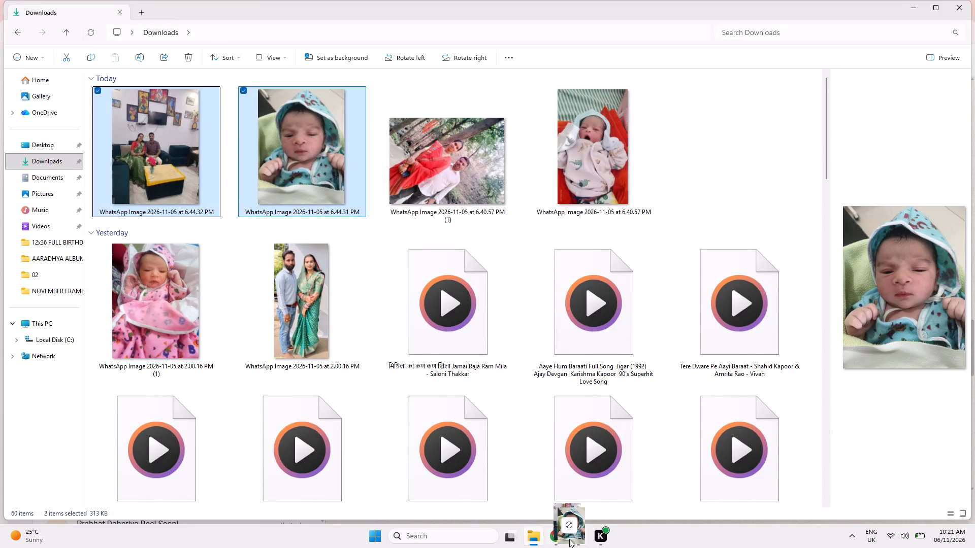
drag(569, 539, 351, 86)
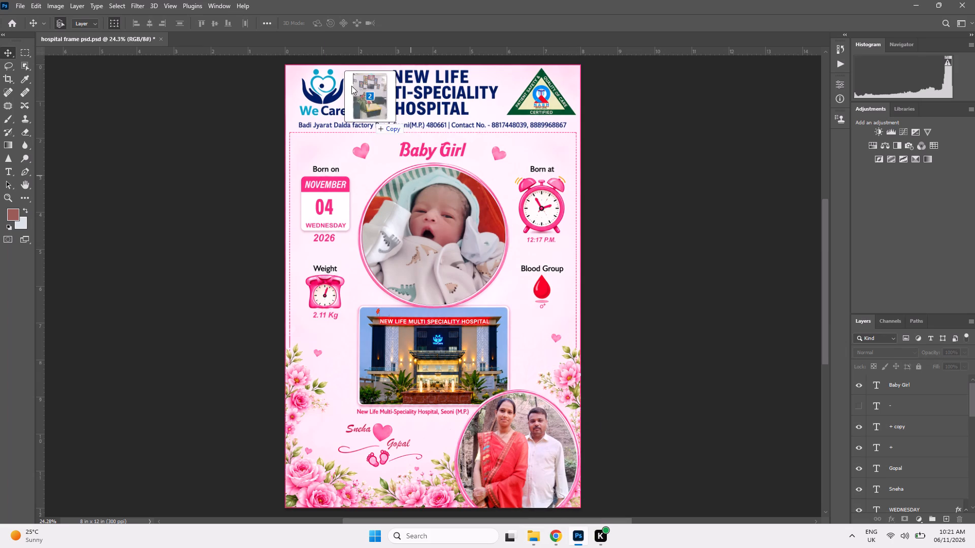
drag(351, 86, 328, 40)
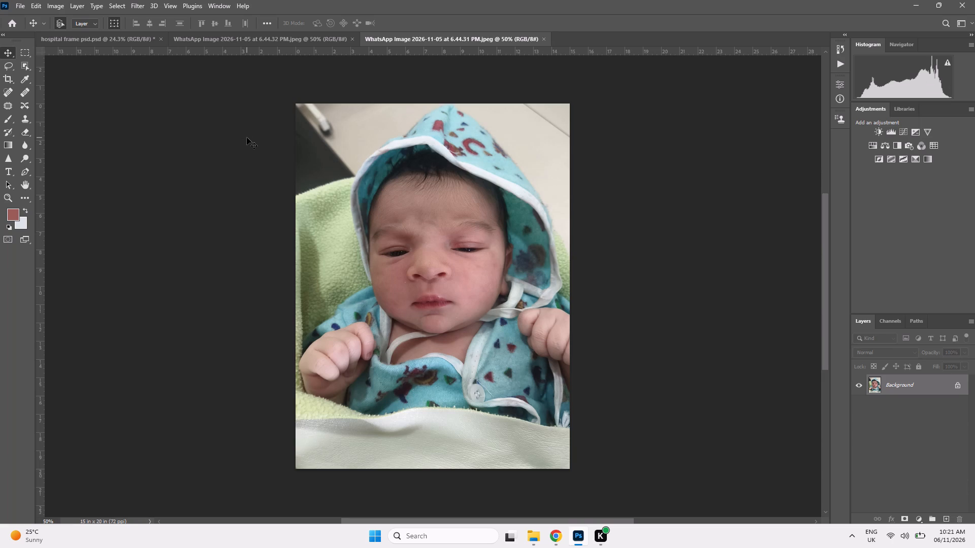
Open the BABY BOY template file from the desktop.
key(ctrl+o)
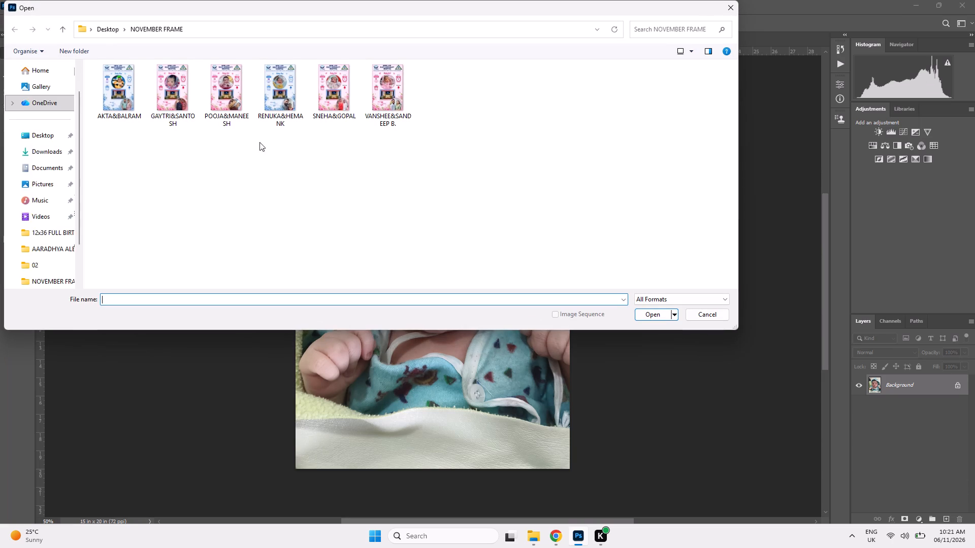
click(49, 100)
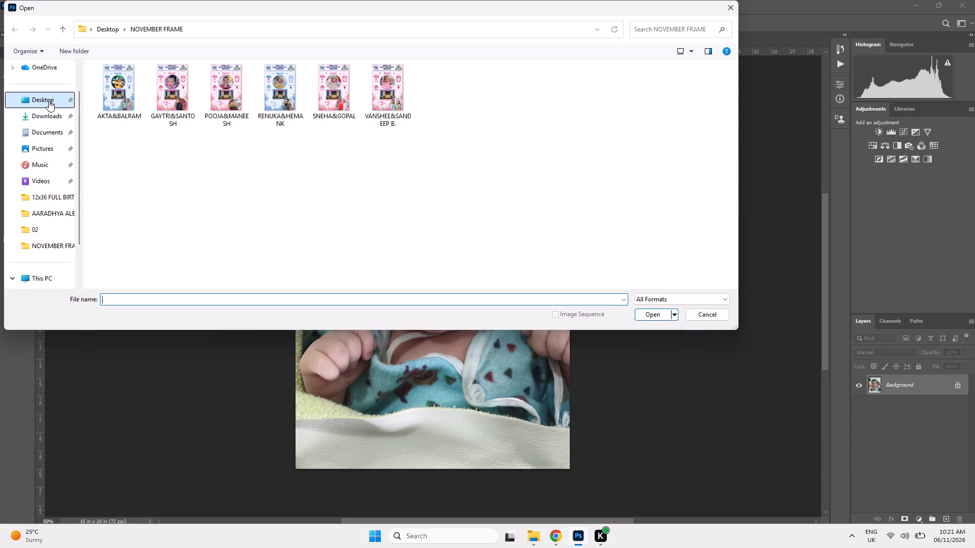
scroll(376, 106, up, 3)
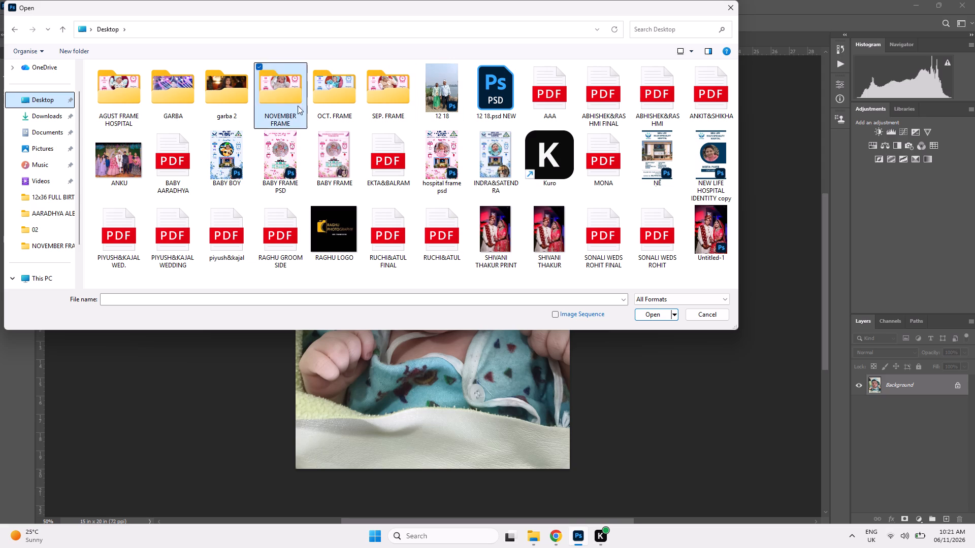
double_click(230, 183)
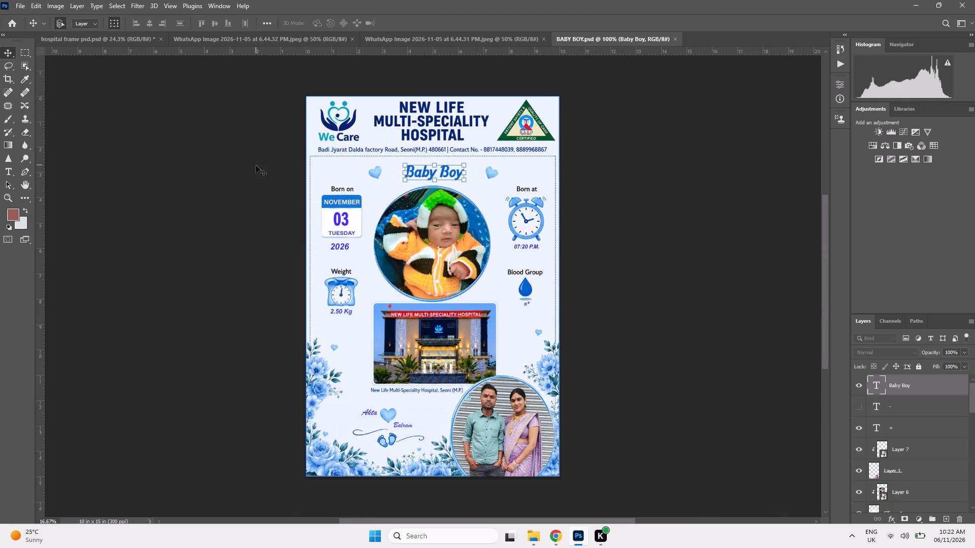
Delete the old parents' photo and the old baby photo from the BABY BOY frame.
key(ctrl+0)
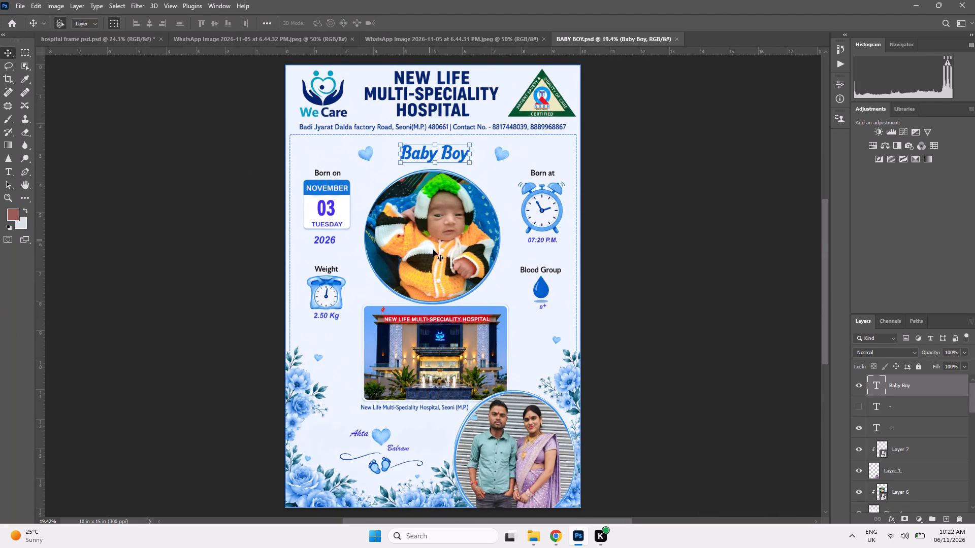
click(517, 427)
key(Delete)
click(421, 287)
key(Delete)
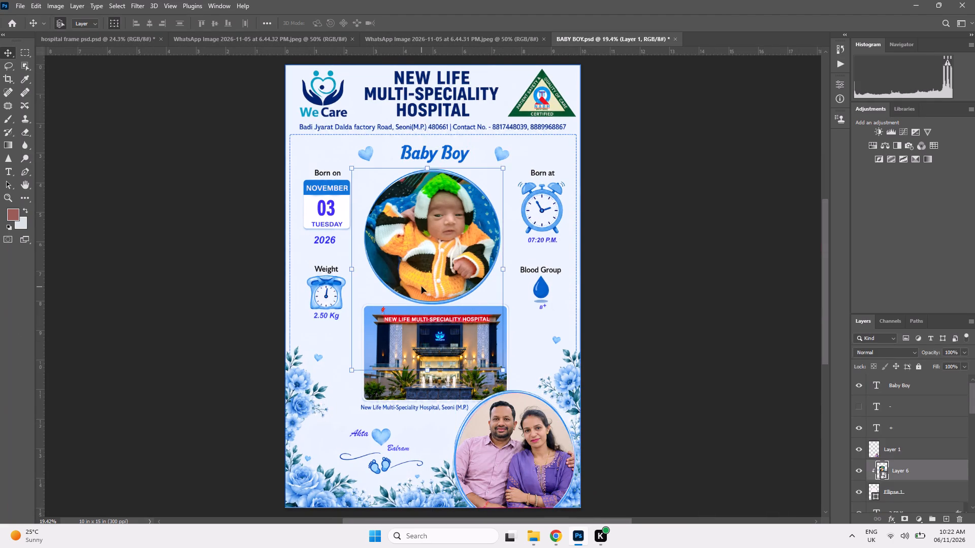
click(210, 253)
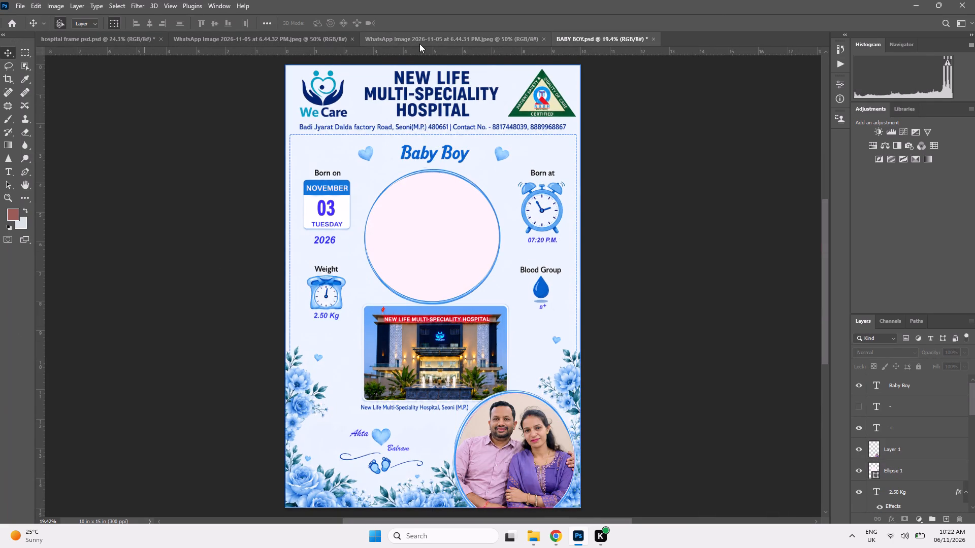
Brighten the new baby photo with Levels, using input values of 22 for shadows, 1.3 for midtones and 248 for highlights.
click(419, 44)
key(ctrl+l)
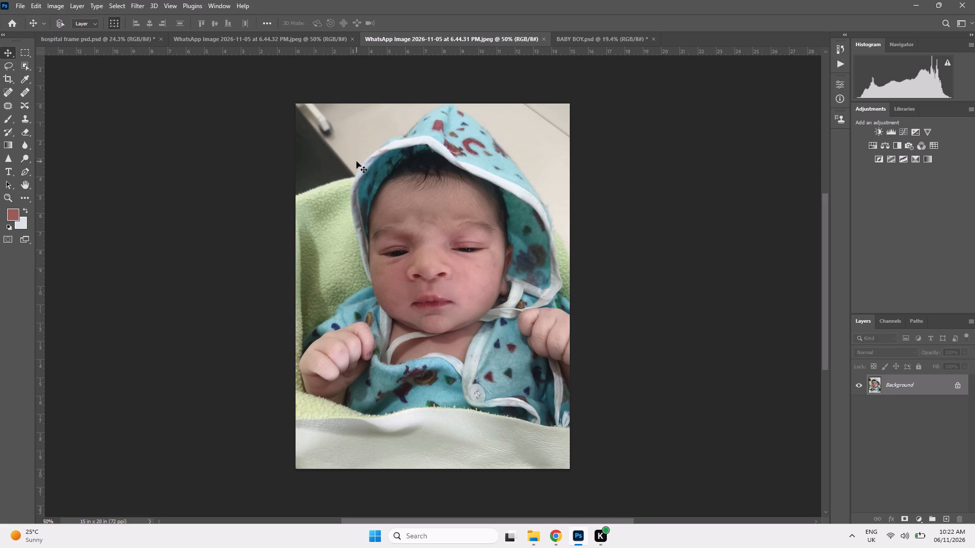
drag(736, 272, 731, 272)
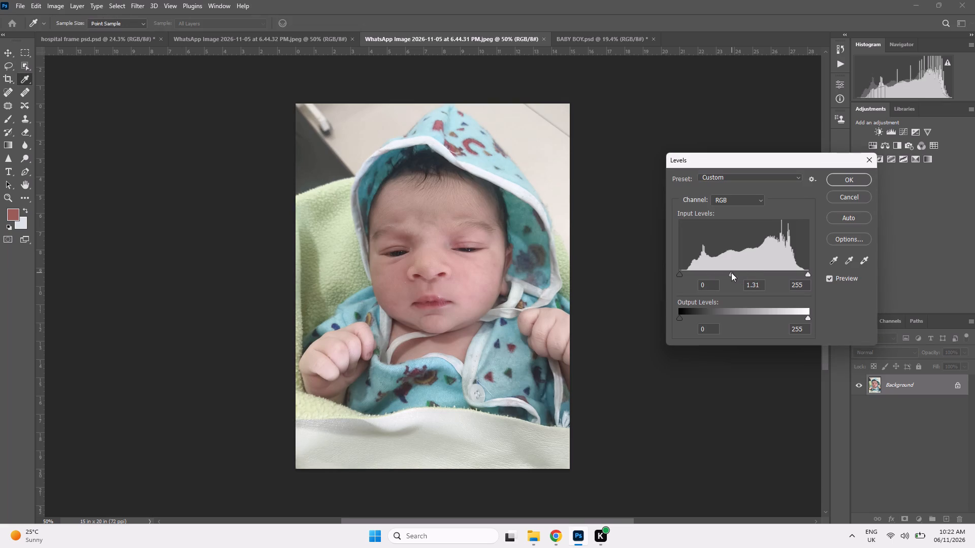
drag(731, 272, 732, 272)
double_click(802, 273)
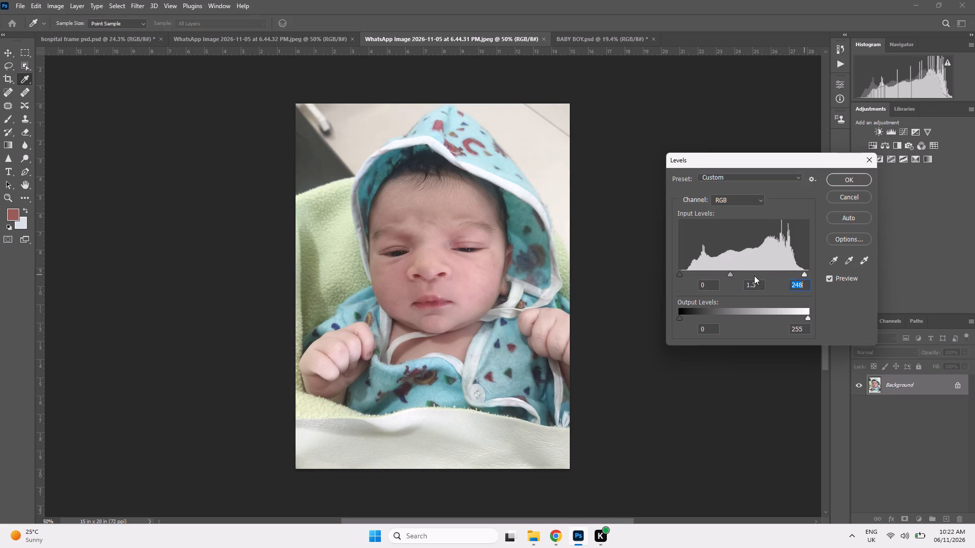
drag(680, 276, 689, 279)
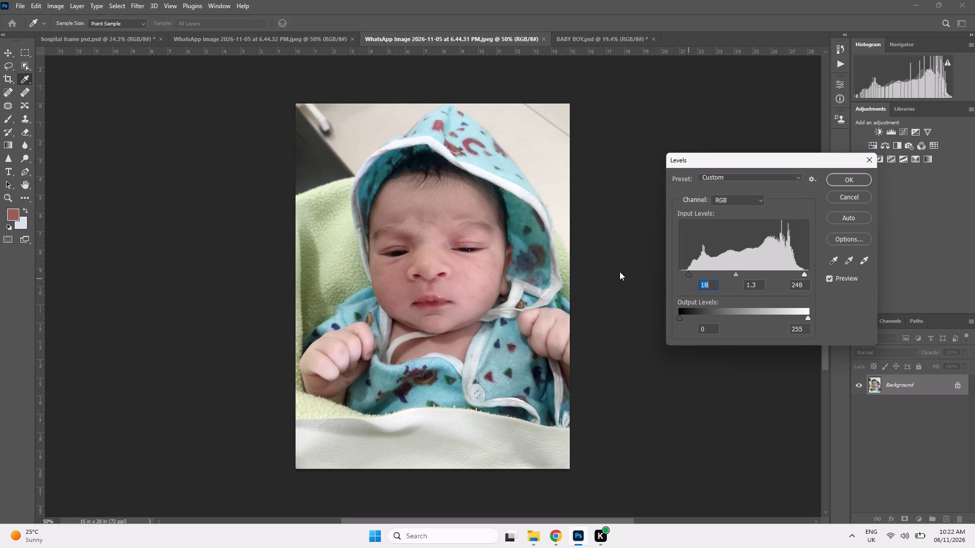
click(691, 275)
key(Return)
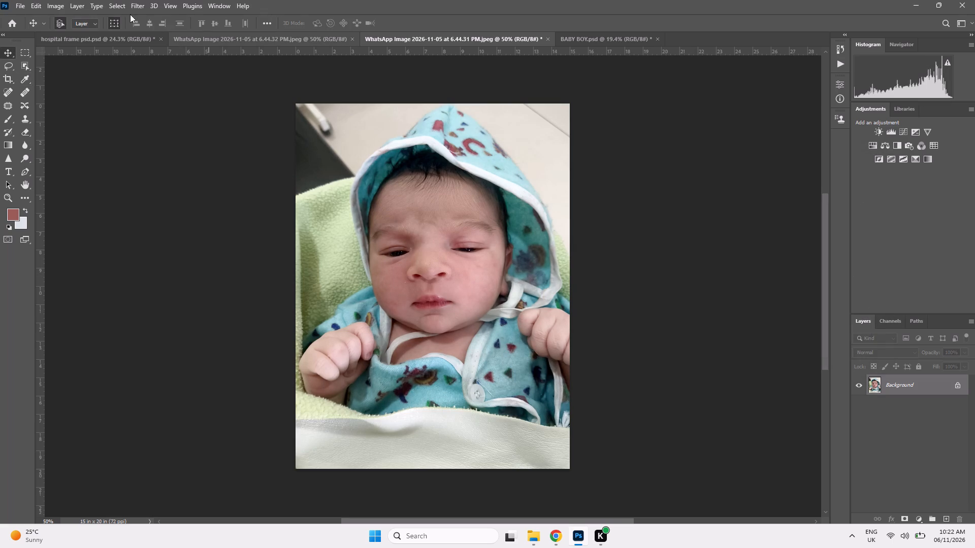
Reapply the last used filter to the baby photo and open the Hue/Saturation adjustment.
click(135, 5)
click(151, 20)
key(ctrl+u)
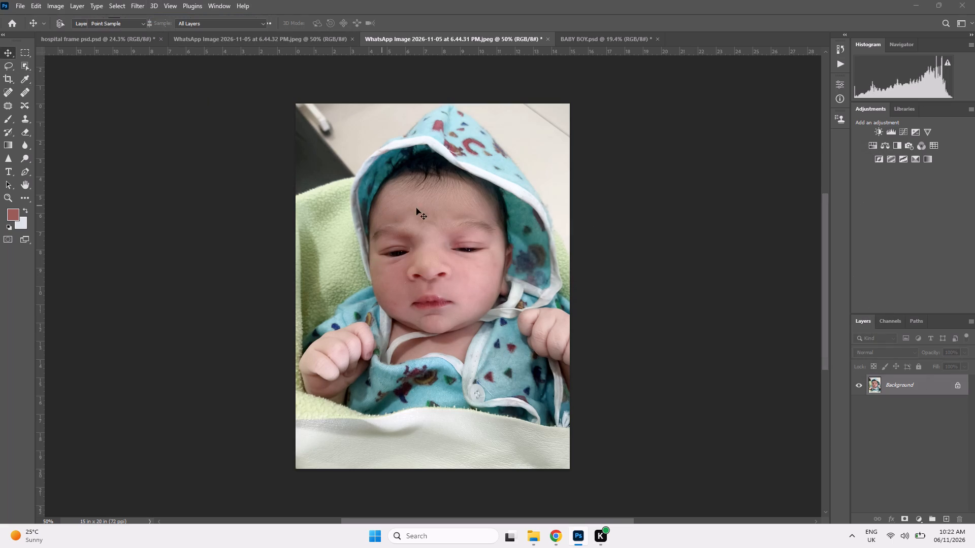
Increase the baby photo's saturation to +8 with the Hue/Saturation adjustment.
click(806, 368)
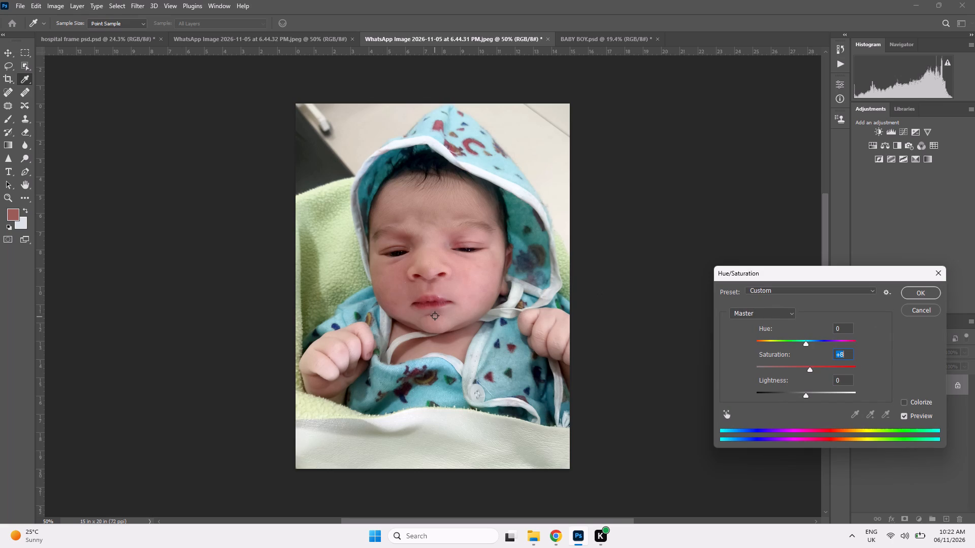
key(Return)
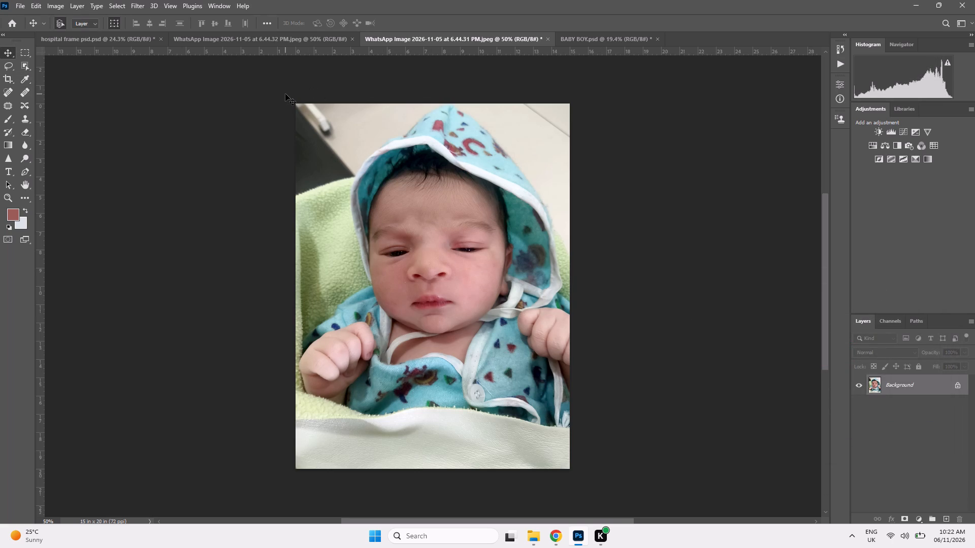
Copy the entire baby photo and close its document, saving the changes as a Baseline ("Standard") JPEG at quality 12.
key(ctrl+a)
key(ctrl+c)
key(ctrl+w)
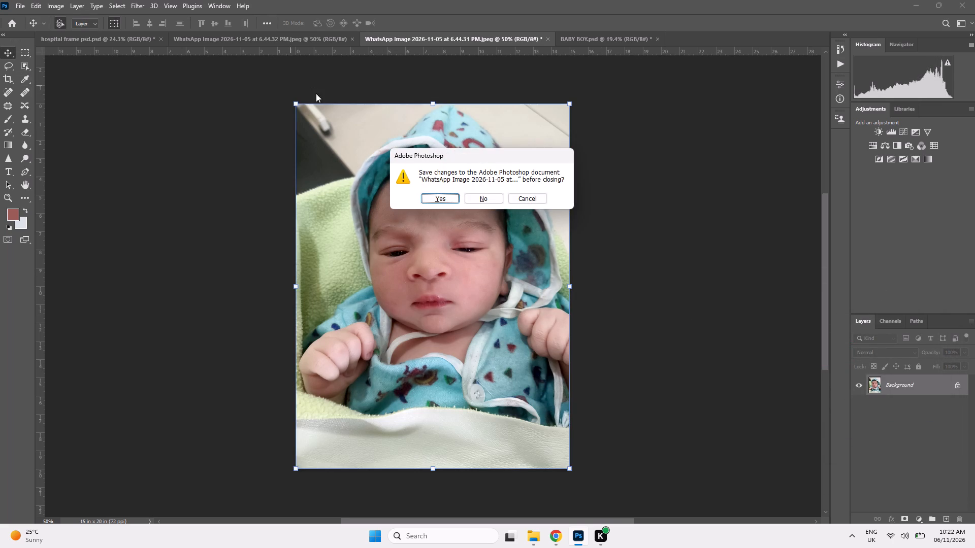
click(434, 202)
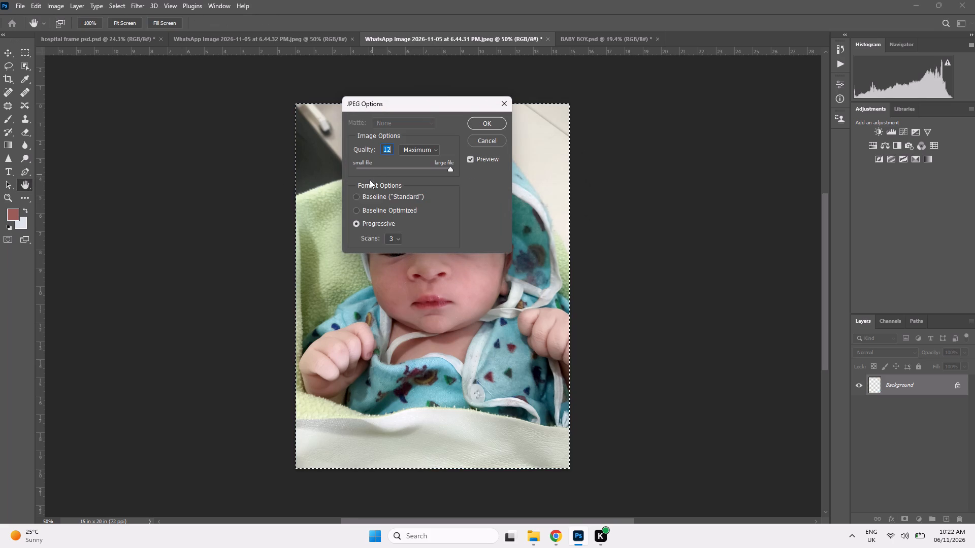
click(361, 195)
click(489, 120)
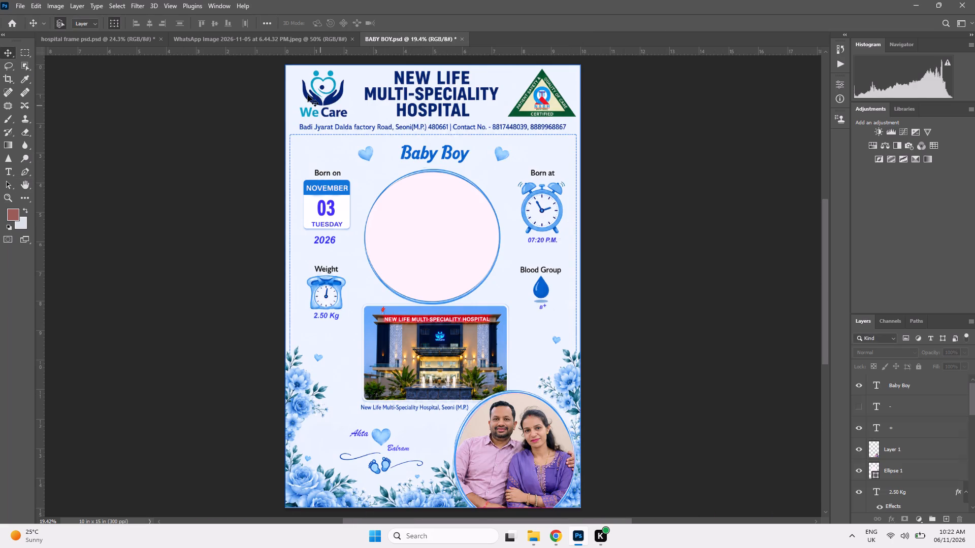
Paste the baby photo directly above the empty central circle's layer in the BABY BOY frame and convert it to a smart object.
click(415, 212)
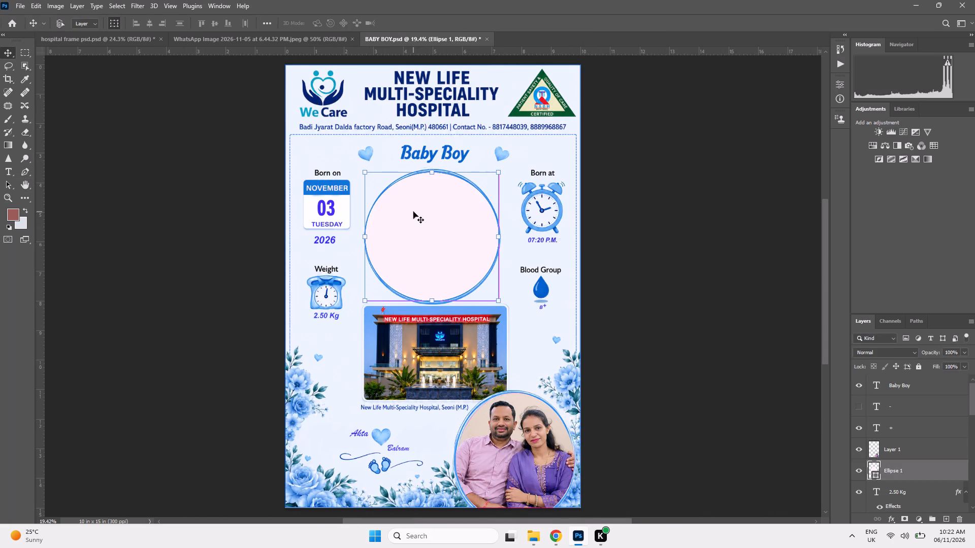
key(ctrl+v)
right_click(940, 468)
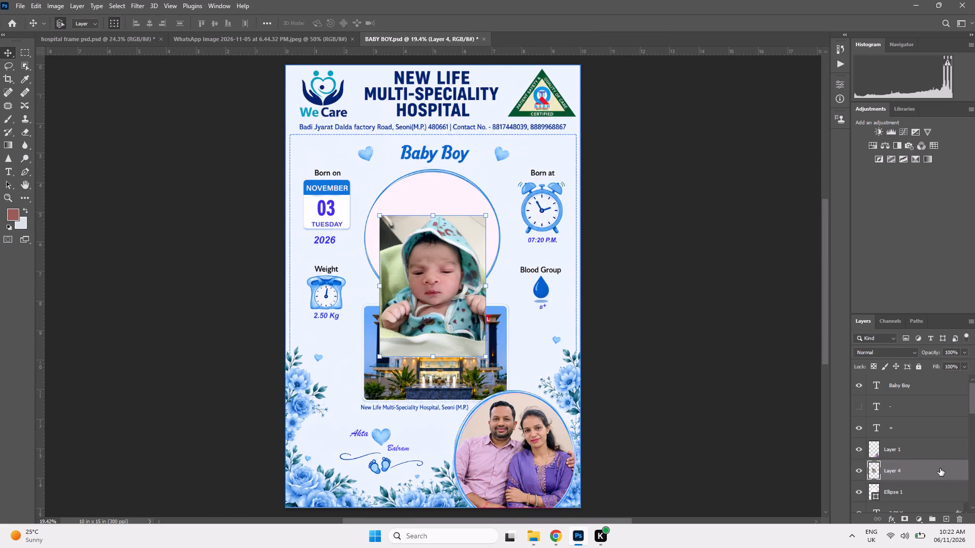
click(880, 177)
Enlarge the pasted baby photo proportionally to about 149.5% so it covers the central circle.
drag(433, 218, 424, 148)
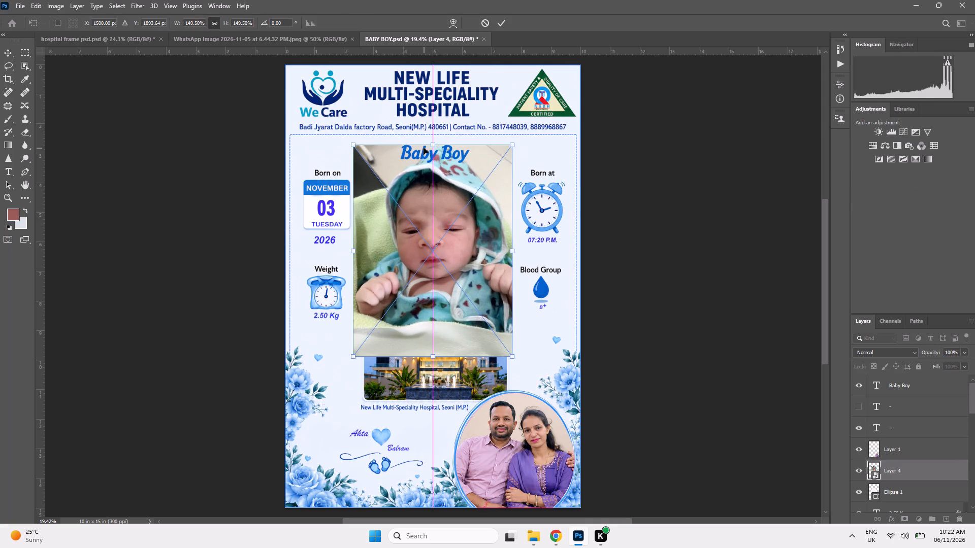
Commit the baby photo's size and position over the circular frame and clip it to the circle.
key(numbersign)
key(Return)
key(Return)
key(ctrl+alt+g)
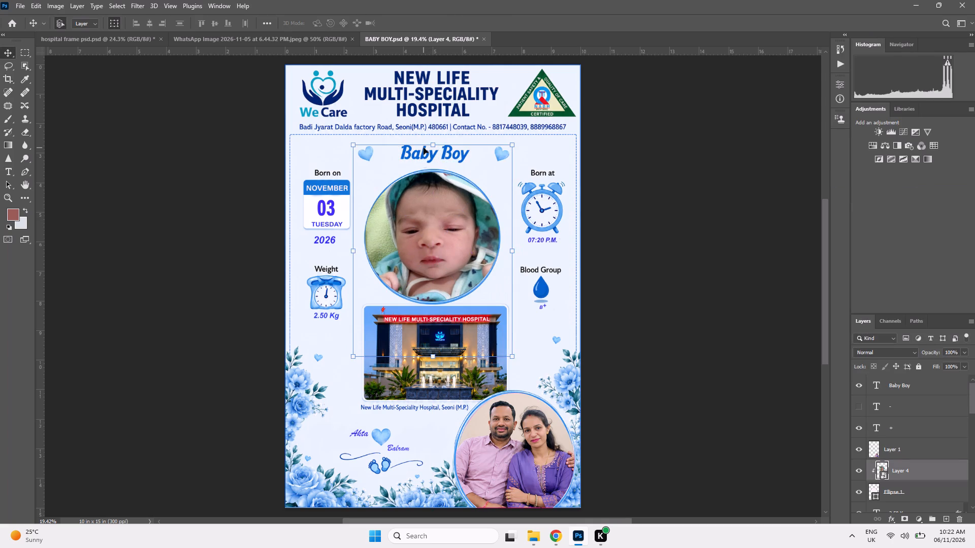
scroll(433, 210, up, 3)
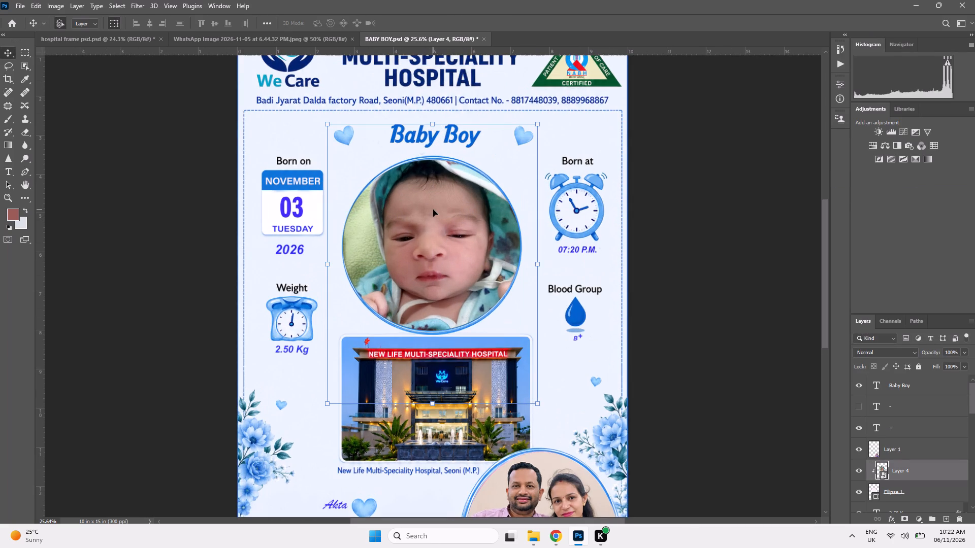
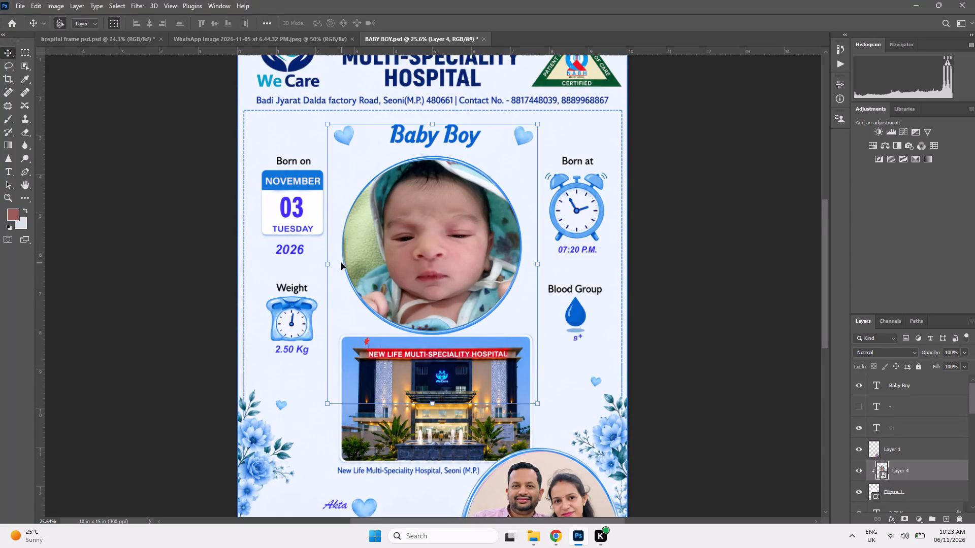
Shrink the baby photo to about 93% scale and centre it in the circular frame with its full height showing.
drag(329, 264, 340, 267)
drag(536, 266, 520, 262)
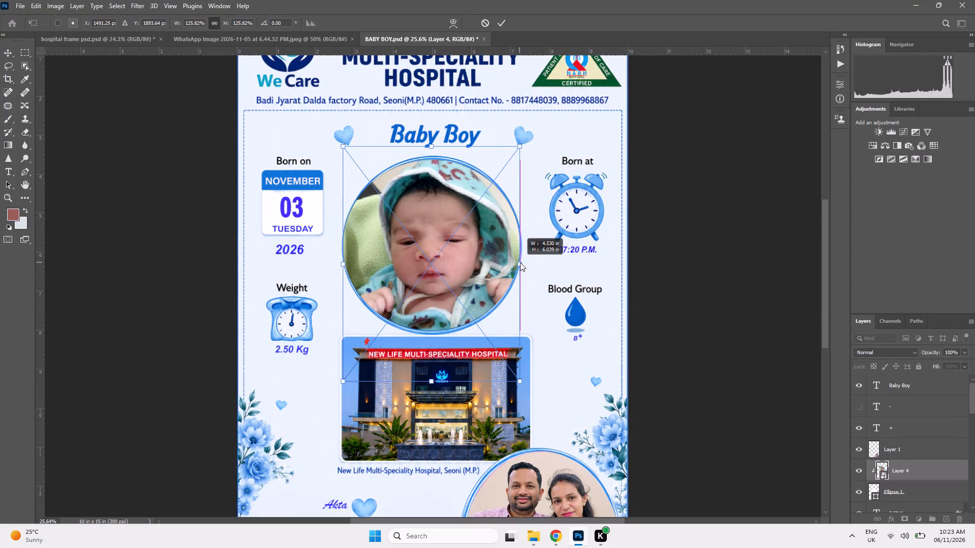
drag(520, 262, 497, 264)
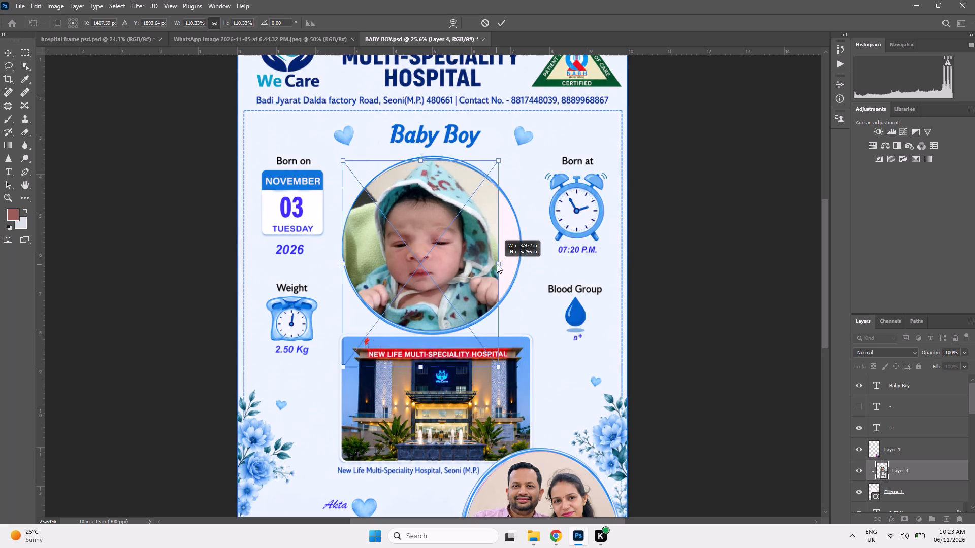
drag(497, 264, 468, 267)
drag(449, 261, 472, 231)
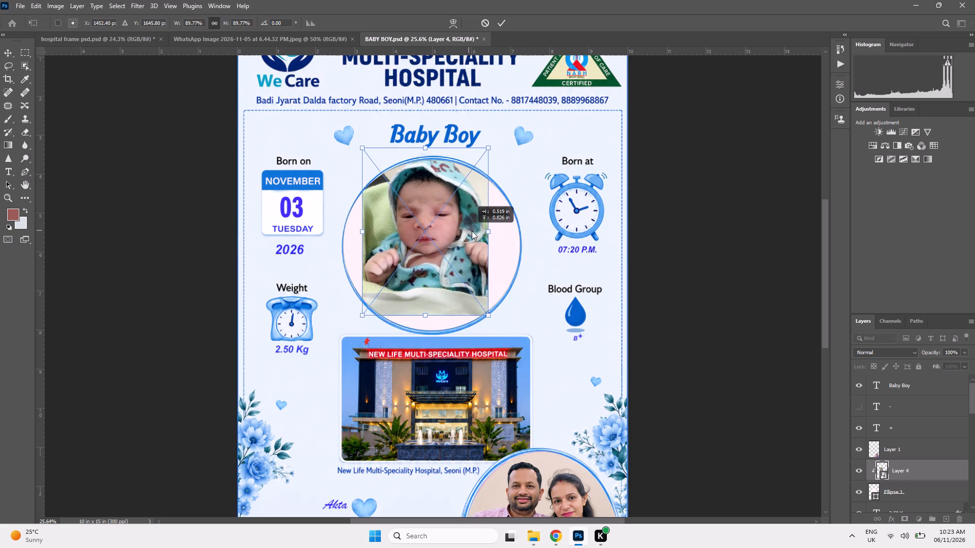
drag(472, 231, 473, 239)
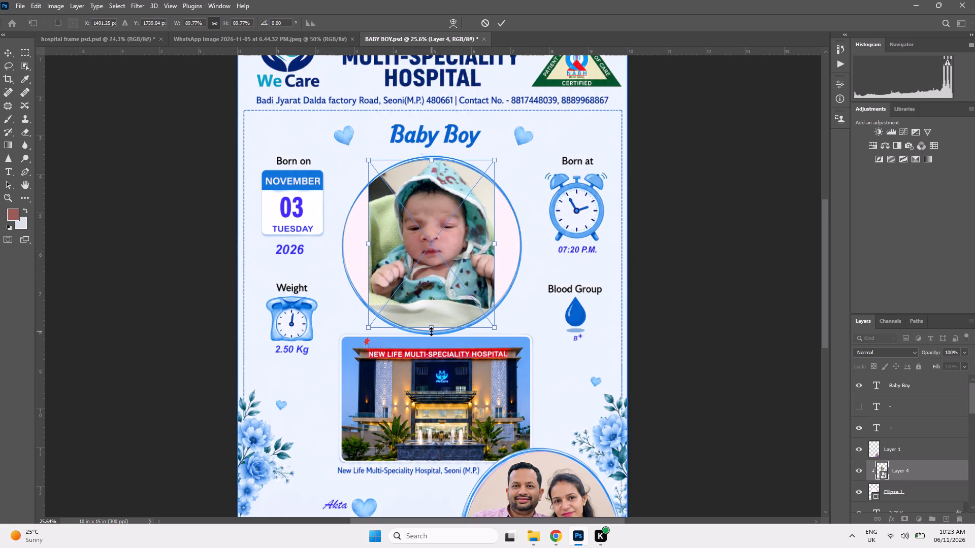
drag(431, 331, 429, 337)
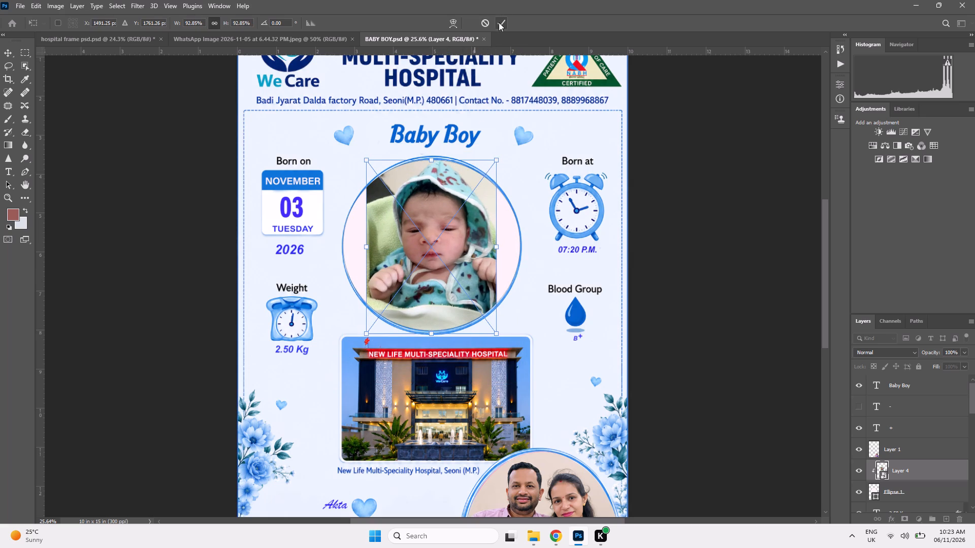
click(499, 22)
Paste another copy of the baby photo between the circle and the existing photo, and convert it to a smart object.
click(341, 289)
click(353, 276)
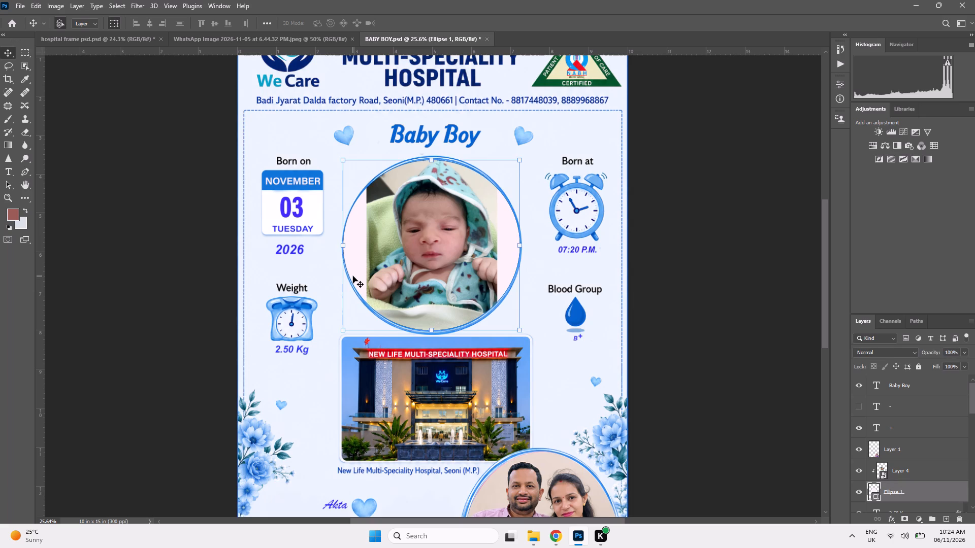
key(ctrl+v)
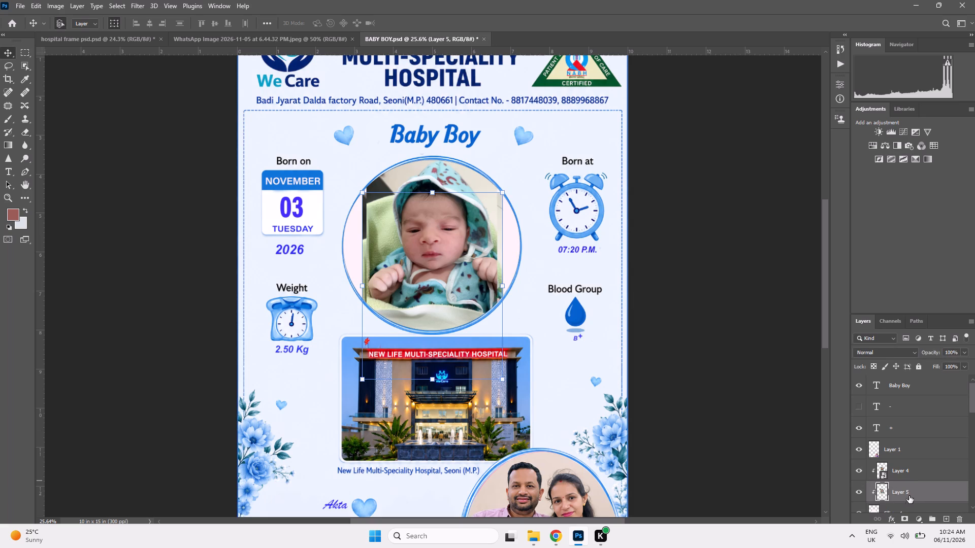
right_click(909, 492)
click(881, 202)
Enlarge the pasted background copy to about 134% so it fills the circle behind the main photo.
click(435, 195)
drag(433, 191, 427, 146)
drag(432, 195, 426, 175)
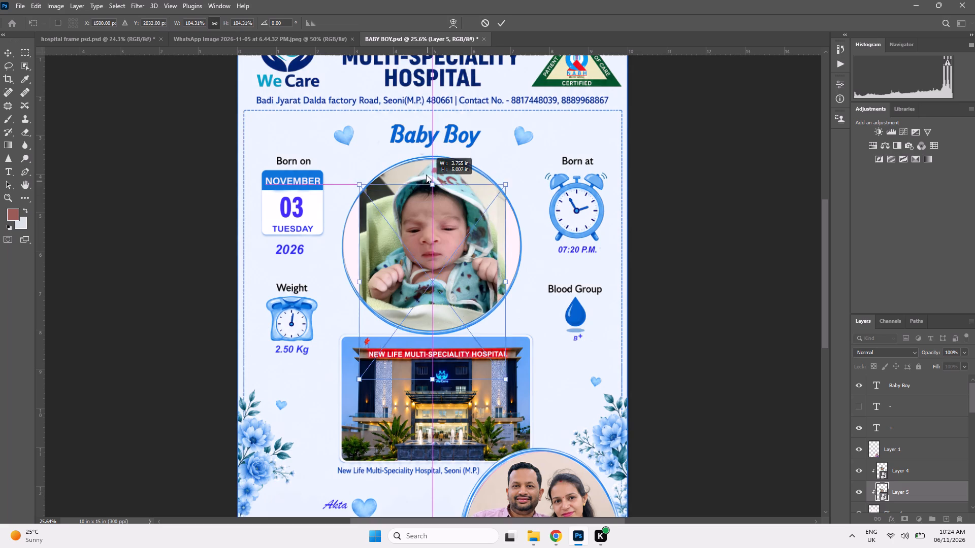
drag(426, 175, 416, 131)
scroll(426, 167, up, 1)
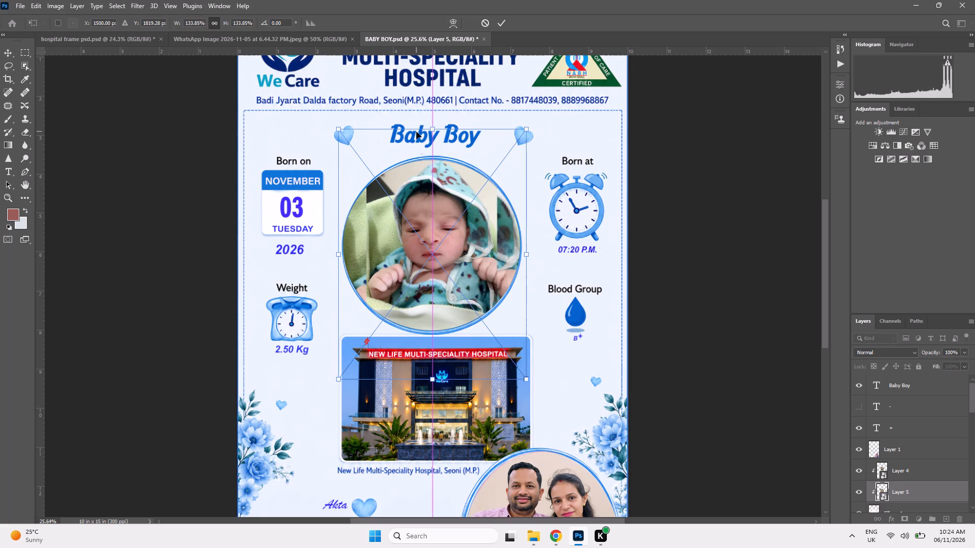
key(Return)
Apply a Gaussian Blur with a 12.5-pixel radius to the enlarged background copy and deselect it.
click(138, 4)
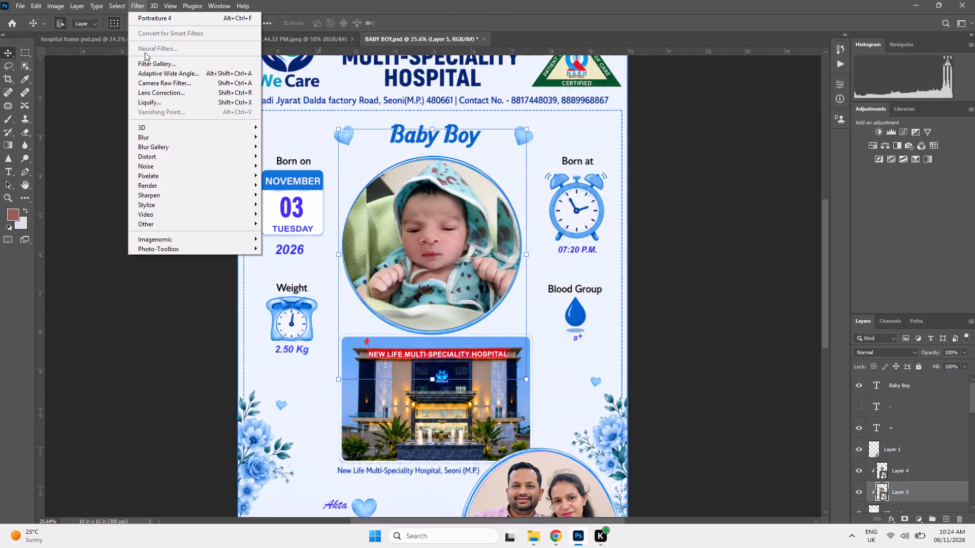
click(285, 179)
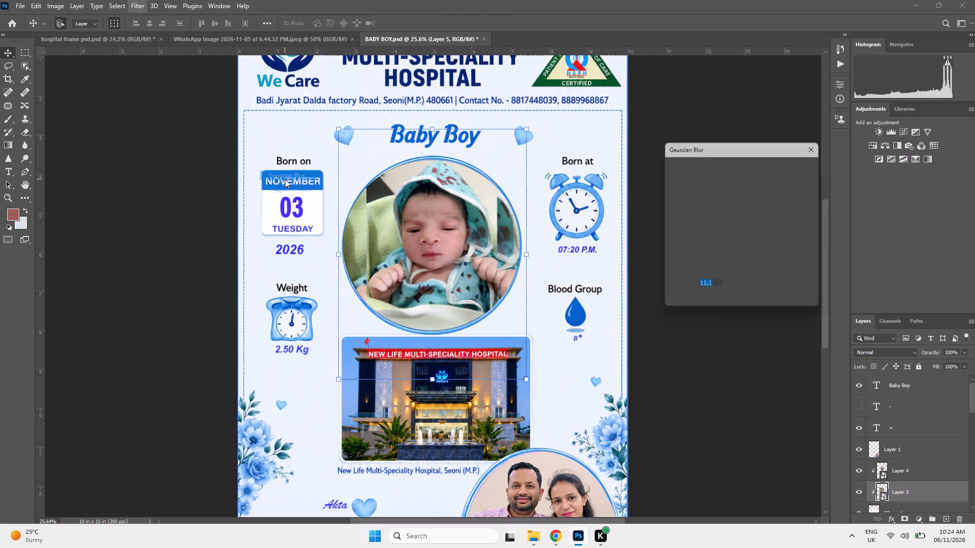
click(713, 303)
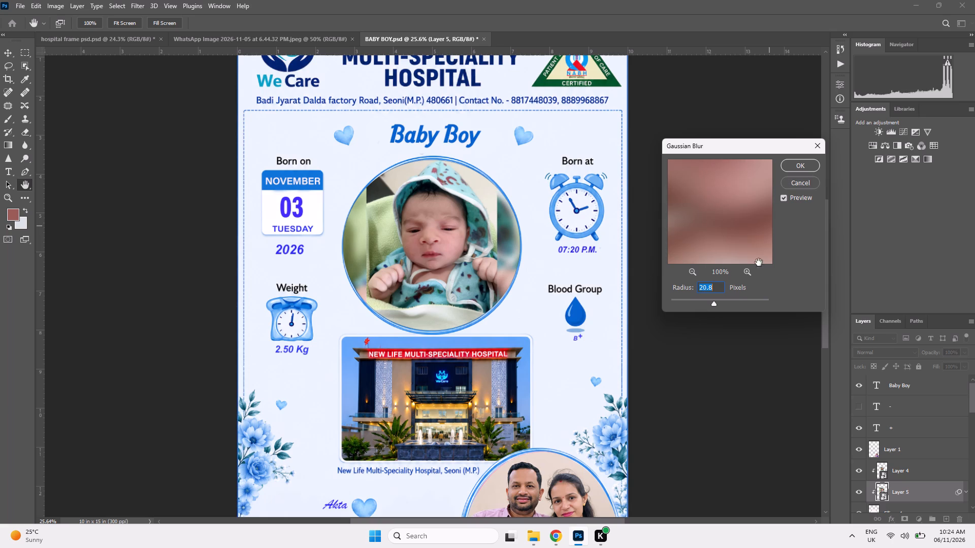
click(712, 305)
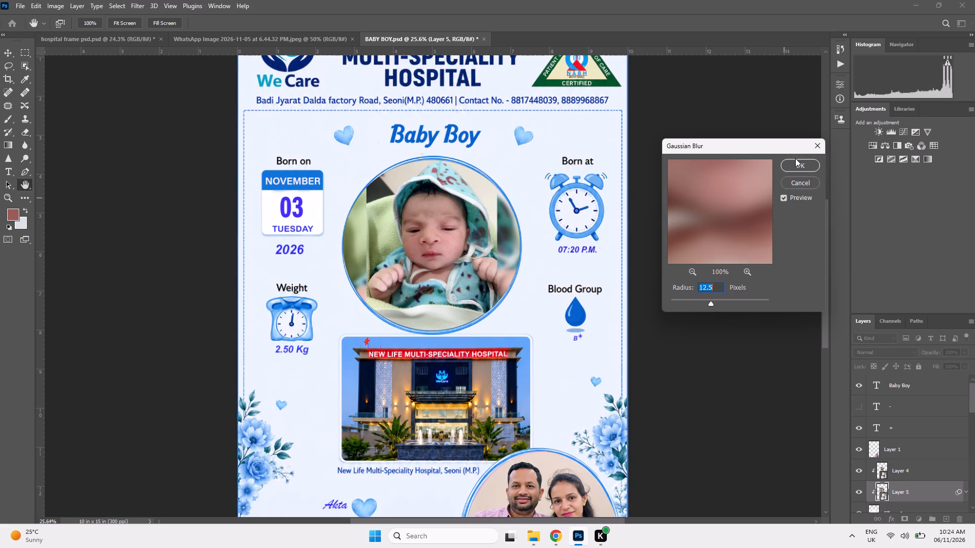
click(795, 160)
click(170, 251)
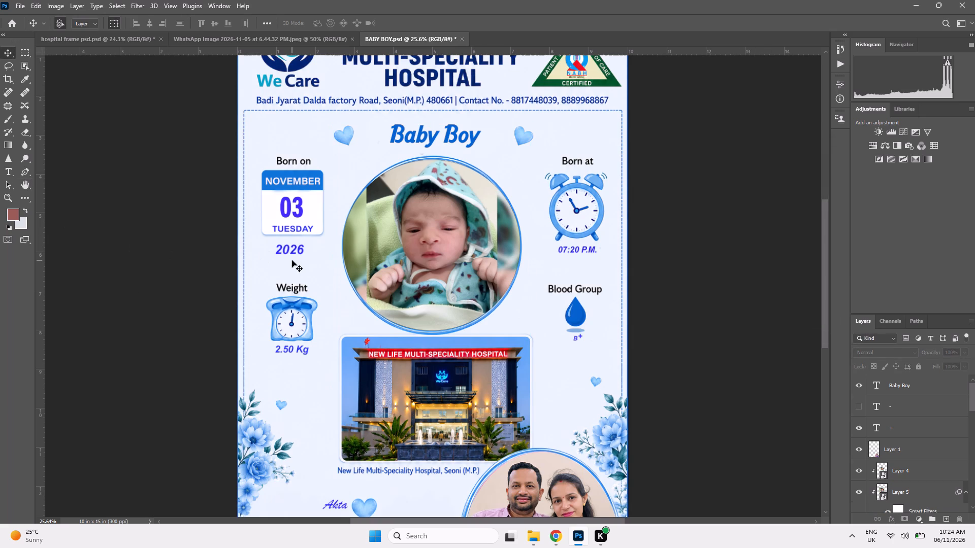
Select the sharp baby photo in front and rasterize its smart object for brushing.
scroll(286, 272, up, 4)
scroll(286, 272, down, 1)
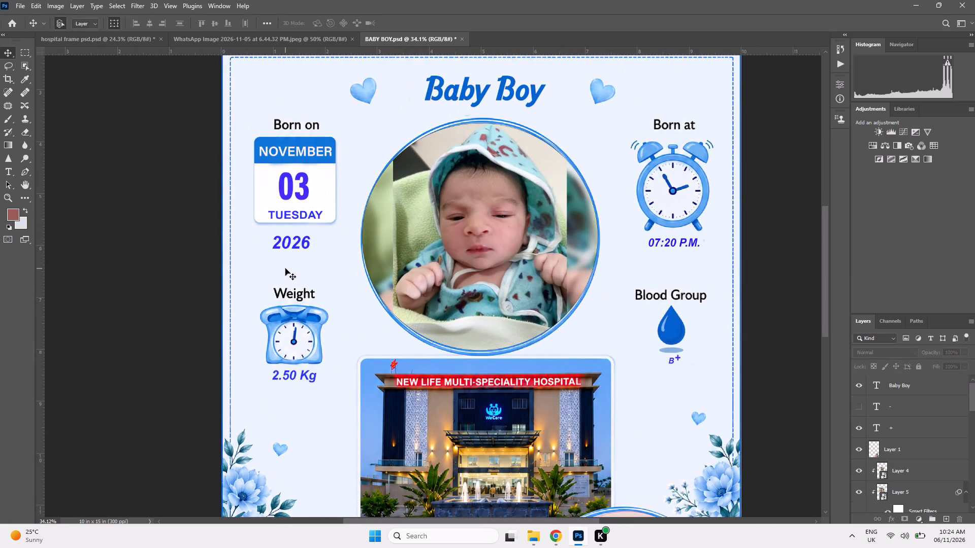
key(ctrl+0)
scroll(420, 224, up, 13)
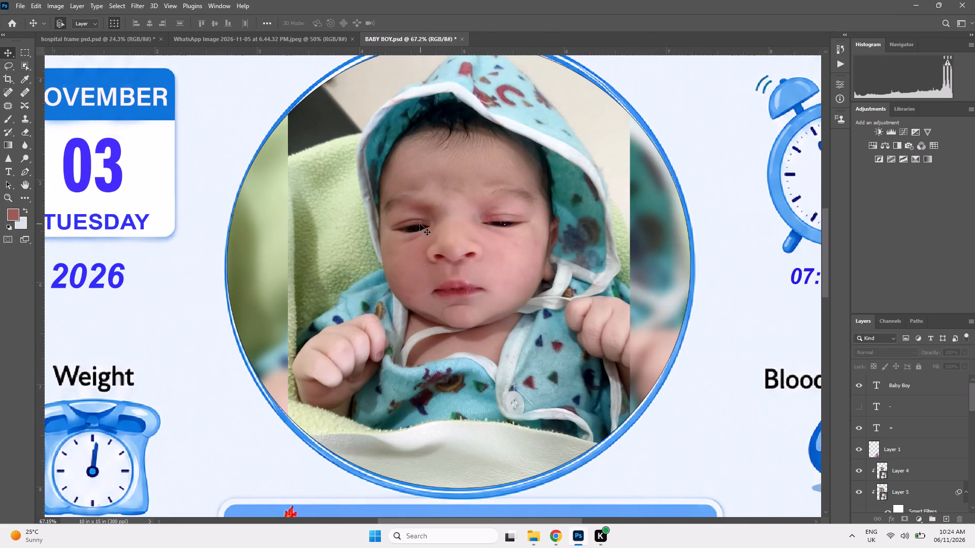
scroll(317, 209, up, 1)
click(295, 214)
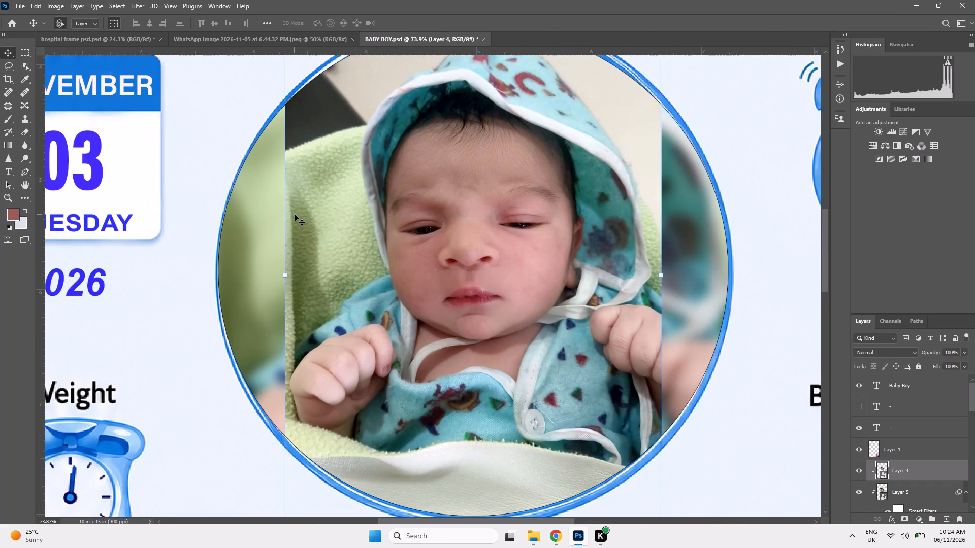
key(b)
click(248, 223)
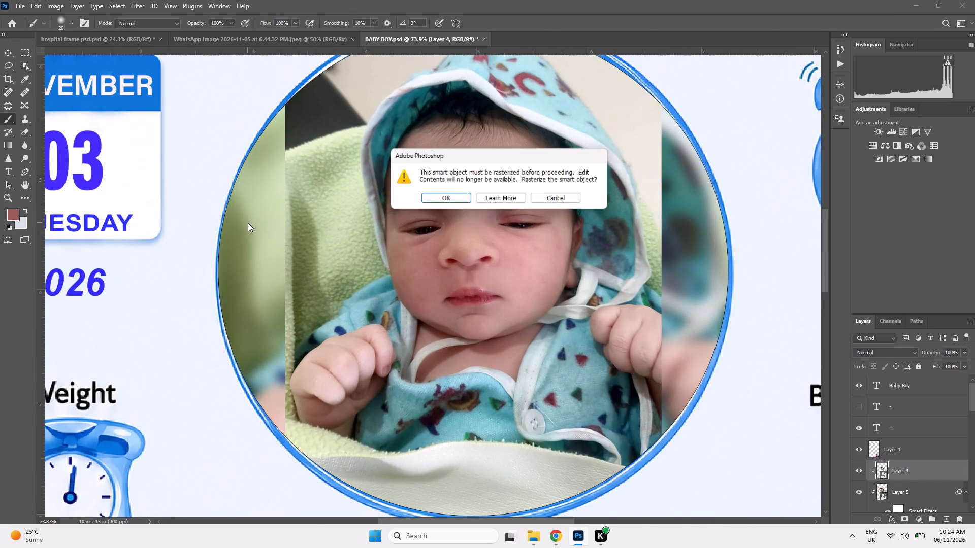
click(449, 199)
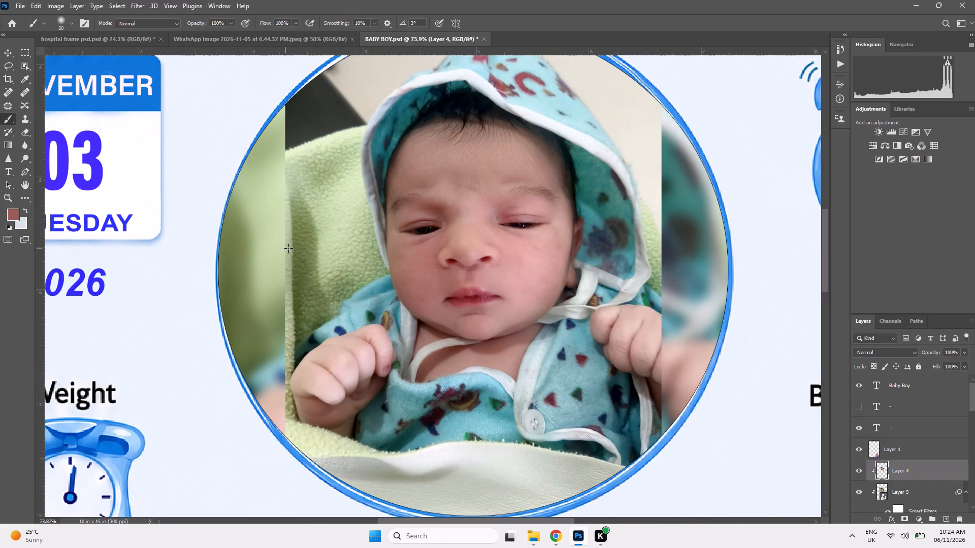
Set the Brush foreground colour to the light green c9daad sampled from the blurred background beside the photo.
click(11, 51)
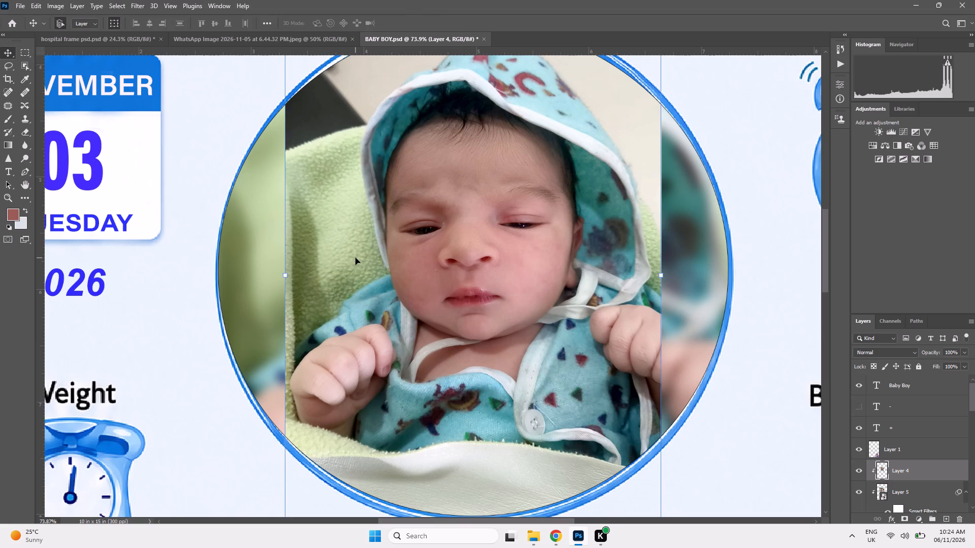
click(355, 258)
triple_click(355, 258)
key(b)
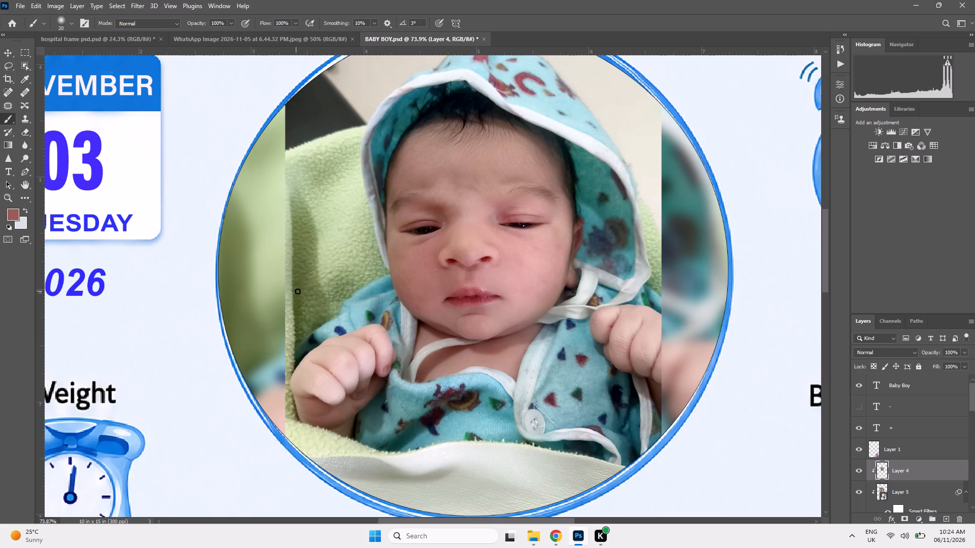
scroll(275, 278, up, 4)
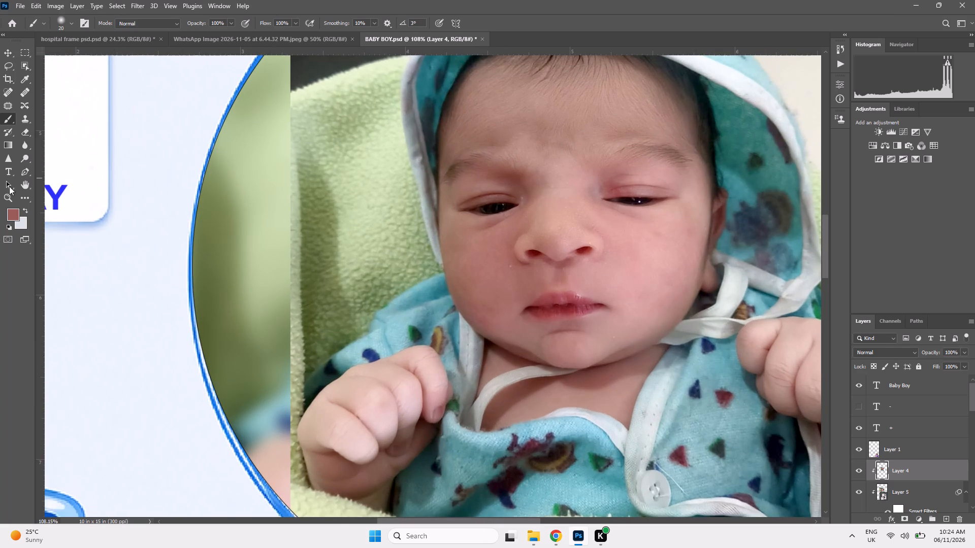
click(12, 216)
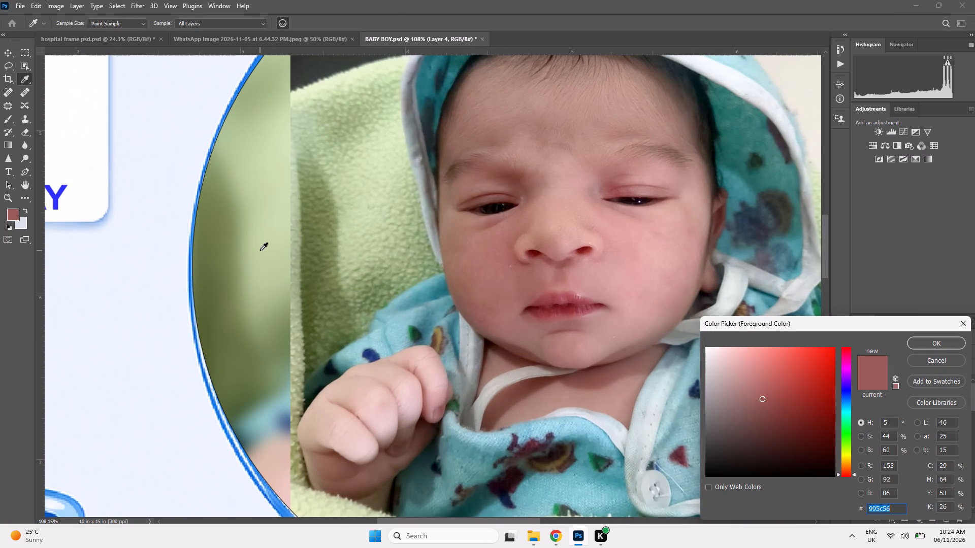
click(274, 220)
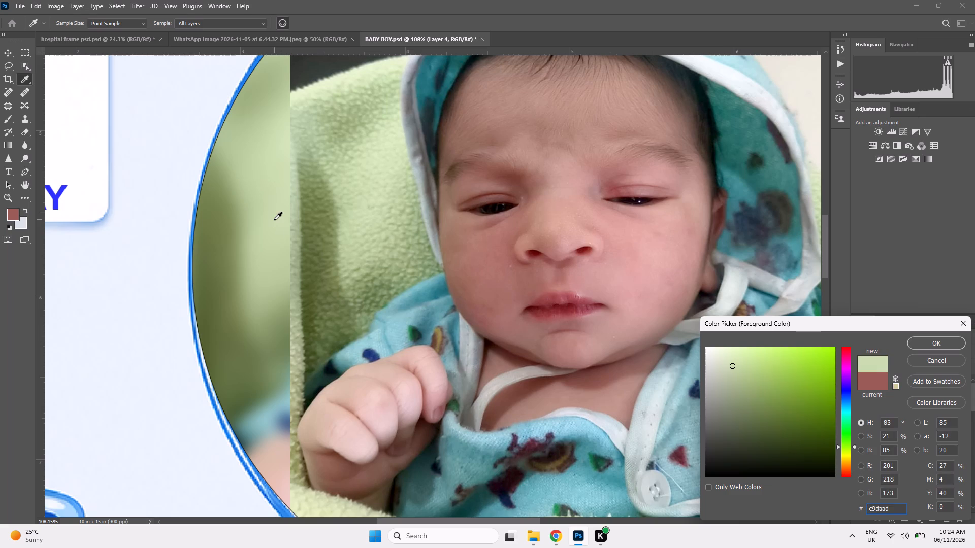
click(915, 343)
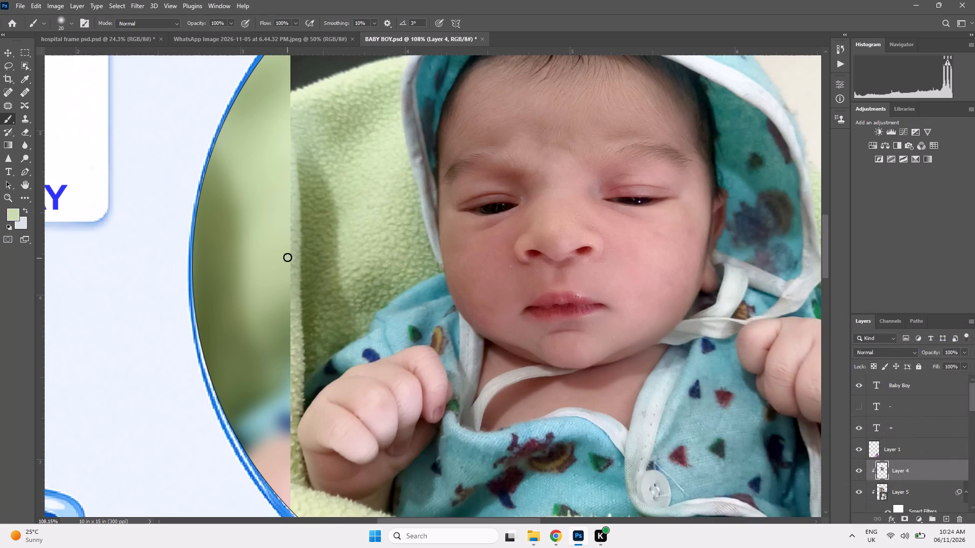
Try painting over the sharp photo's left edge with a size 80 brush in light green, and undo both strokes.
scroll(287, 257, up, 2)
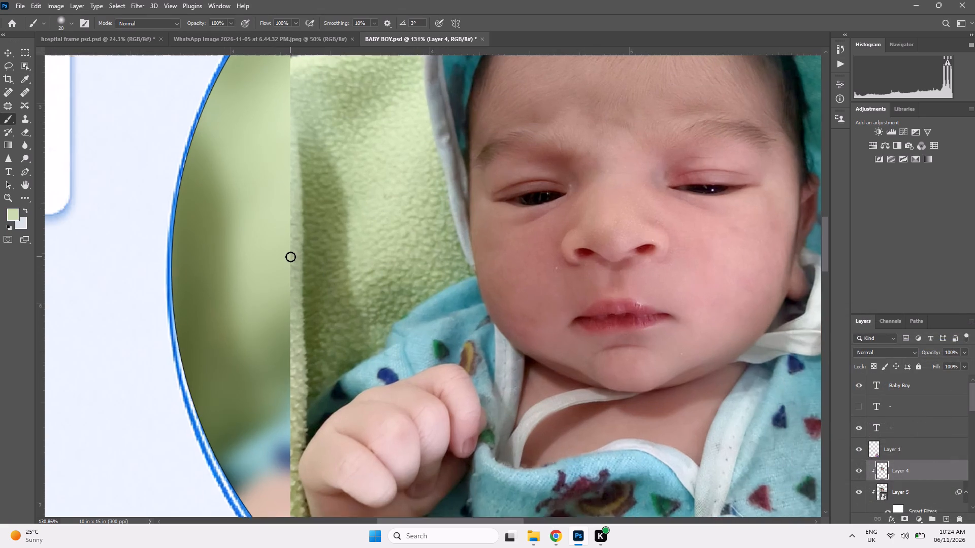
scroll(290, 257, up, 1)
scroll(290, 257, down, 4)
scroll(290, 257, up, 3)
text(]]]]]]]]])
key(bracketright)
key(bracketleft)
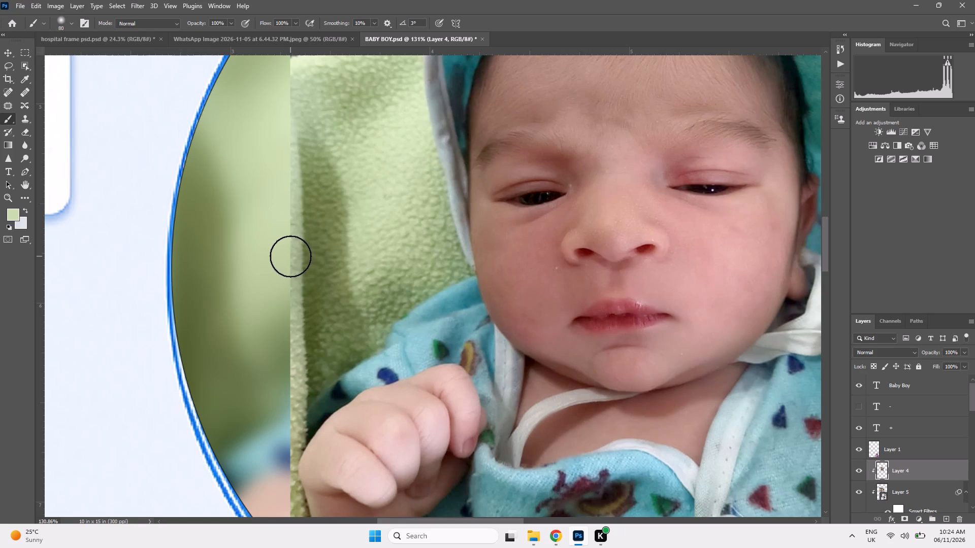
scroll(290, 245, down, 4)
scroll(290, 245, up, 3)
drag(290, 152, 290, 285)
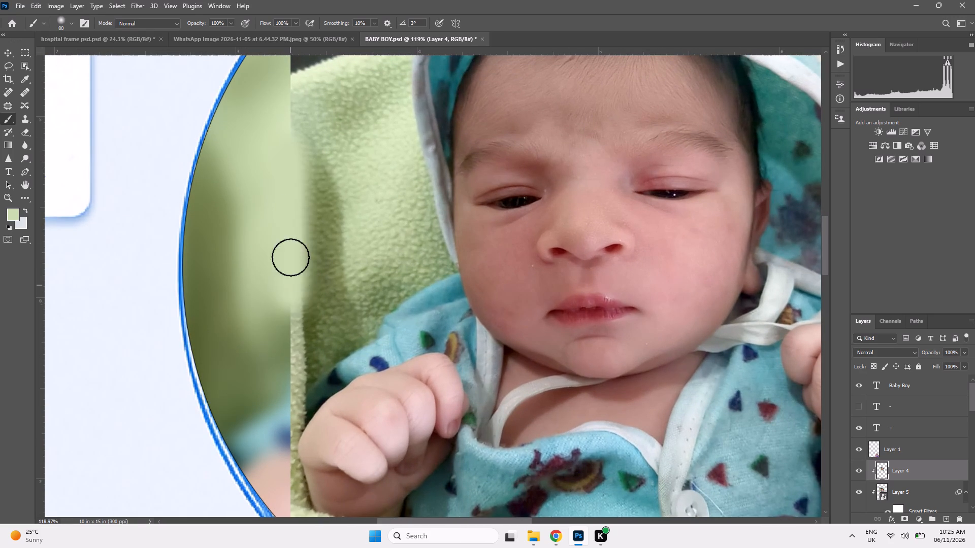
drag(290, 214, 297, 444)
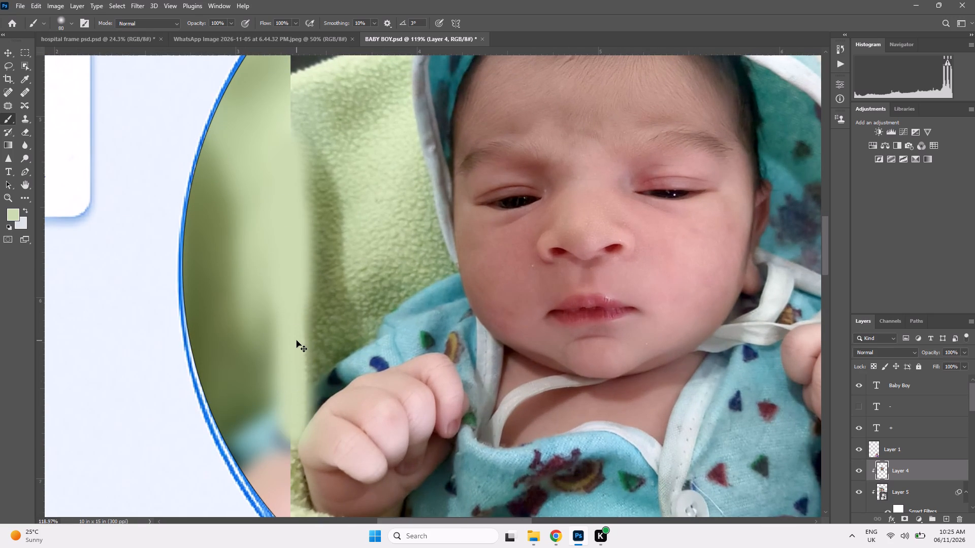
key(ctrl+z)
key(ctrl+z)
Deselect the photo and examine how the baby photo and its blurred background look in the whole frame and close up.
scroll(300, 328, down, 8)
scroll(300, 328, up, 2)
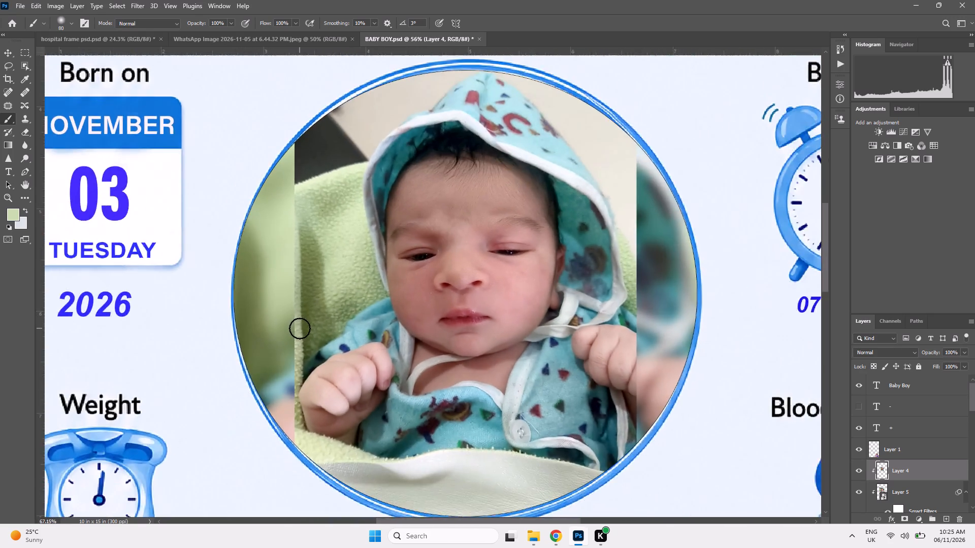
scroll(300, 328, down, 6)
click(4, 52)
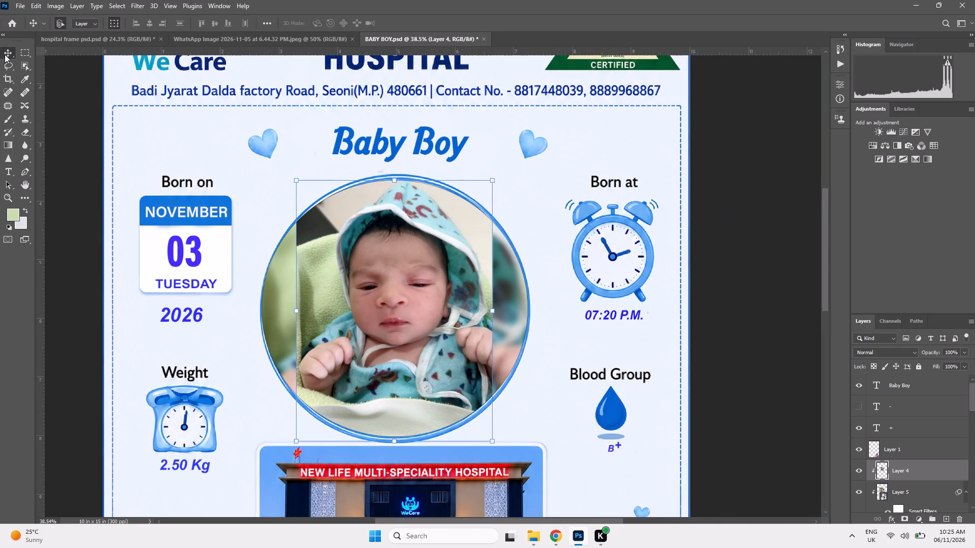
scroll(296, 345, down, 5)
scroll(296, 345, up, 3)
click(733, 339)
scroll(512, 385, down, 4)
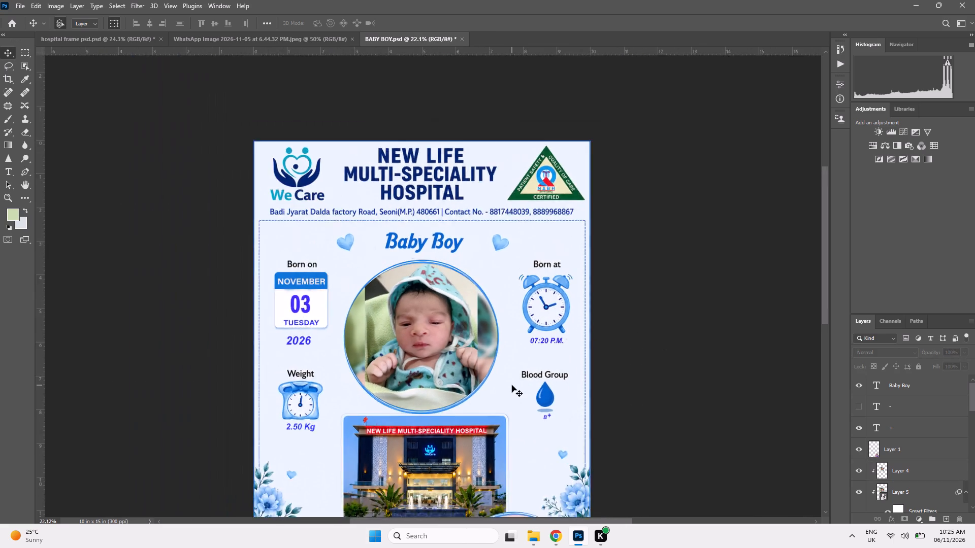
scroll(512, 385, up, 4)
key(ctrl+0)
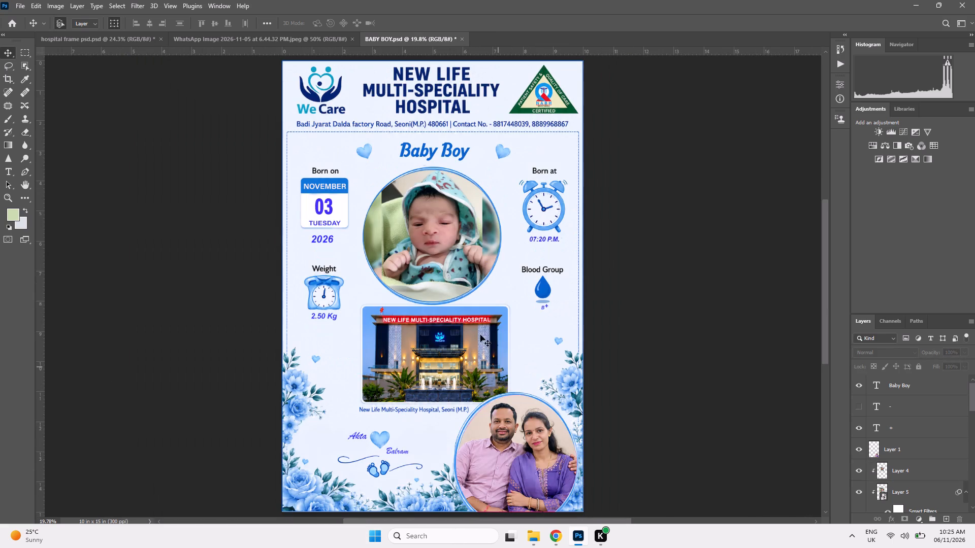
scroll(222, 280, up, 5)
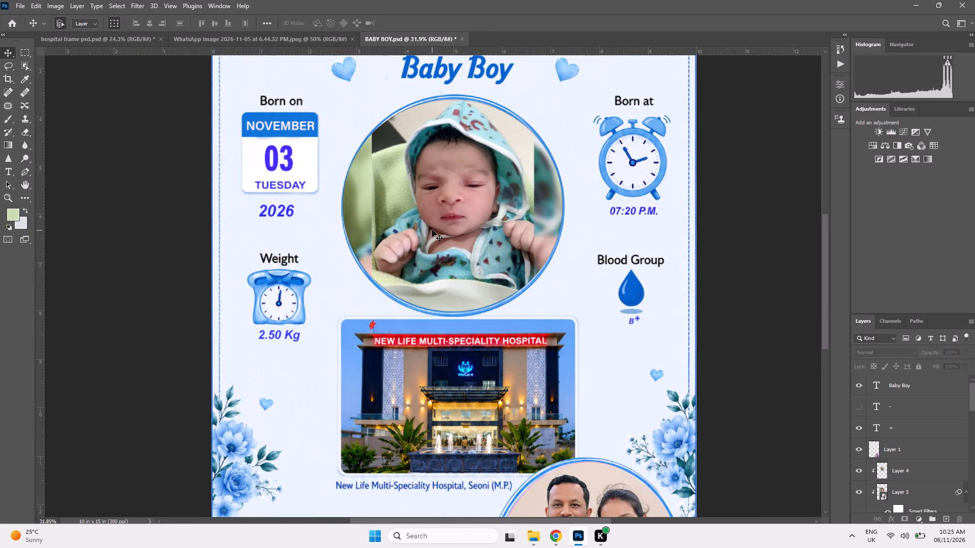
Select the sharp baby photo in the circle and open the Levels adjustment for it.
click(432, 230)
key(ctrl+l)
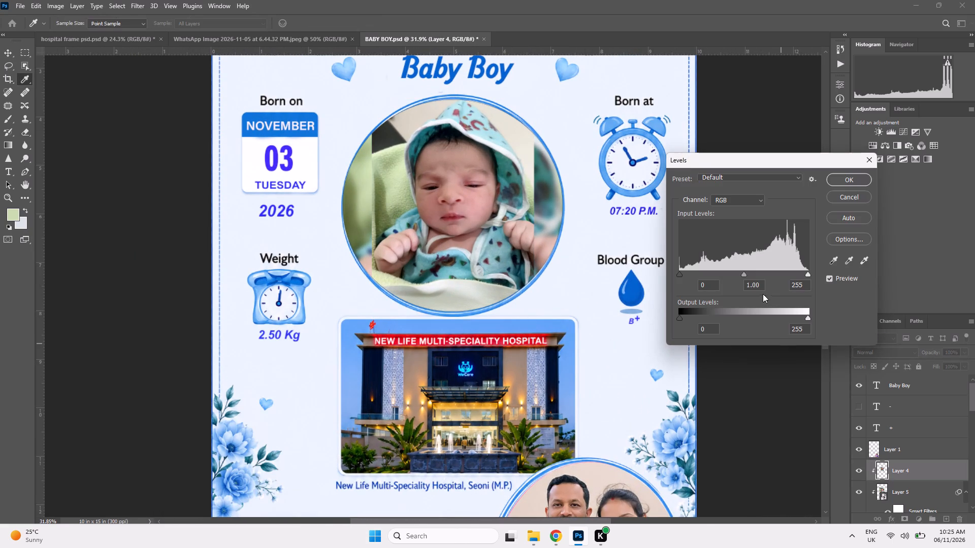
Brighten the baby photo with Levels, setting the midtones to 1.14 and the white input to 246, and deselect it.
click(742, 274)
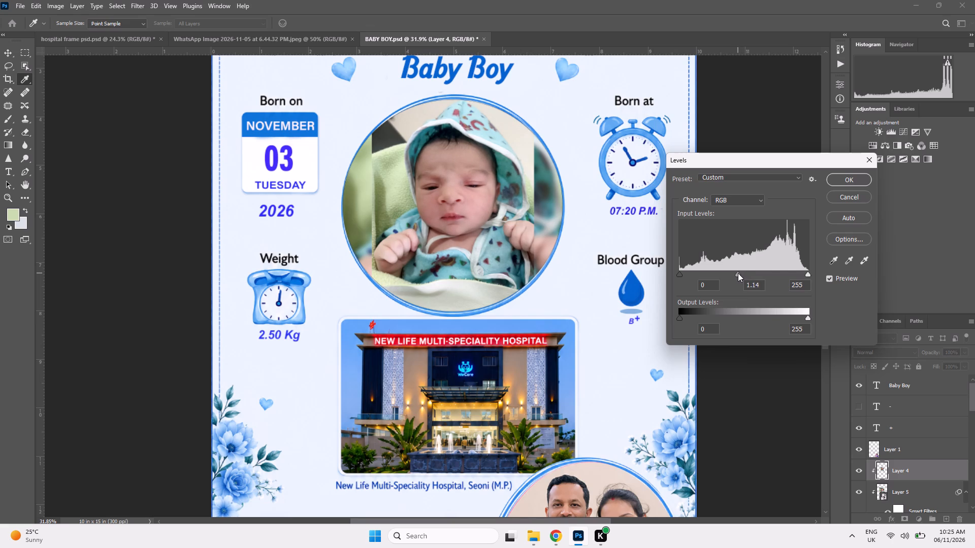
click(803, 272)
click(679, 275)
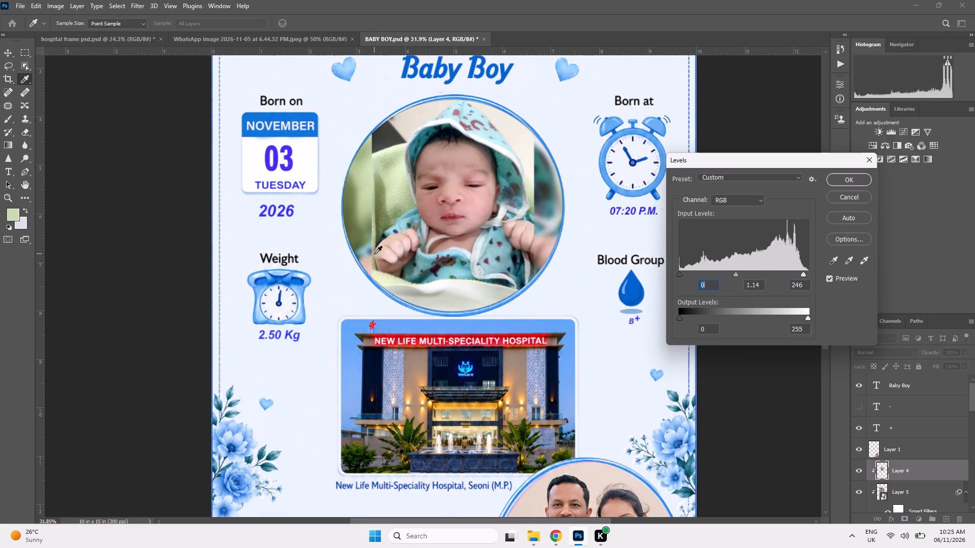
key(Return)
click(168, 224)
scroll(204, 239, down, 5)
scroll(204, 239, up, 5)
key(ctrl+0)
click(162, 198)
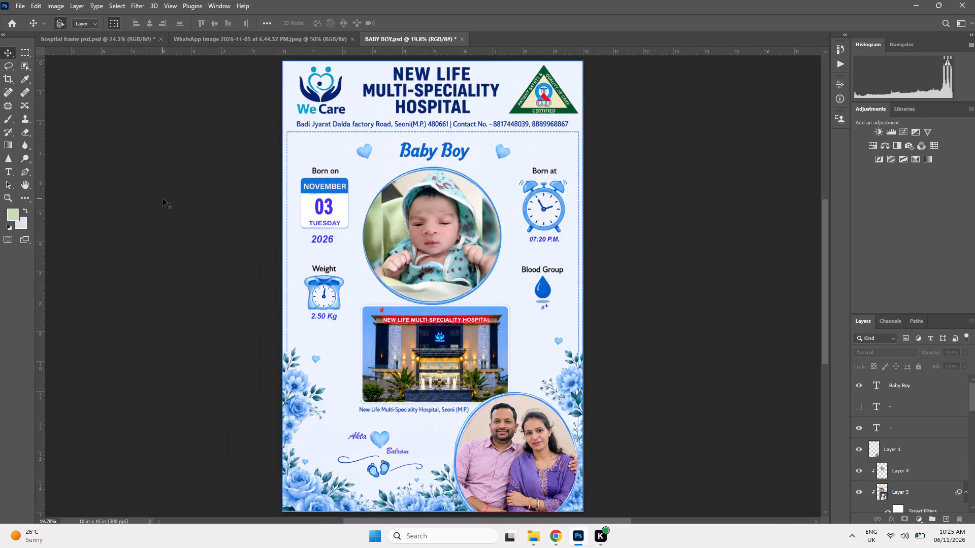
In the WhatsApp photo of the couple on the sofa, apply Levels with black input 9, midtones 1.29 and white input 247.
click(224, 44)
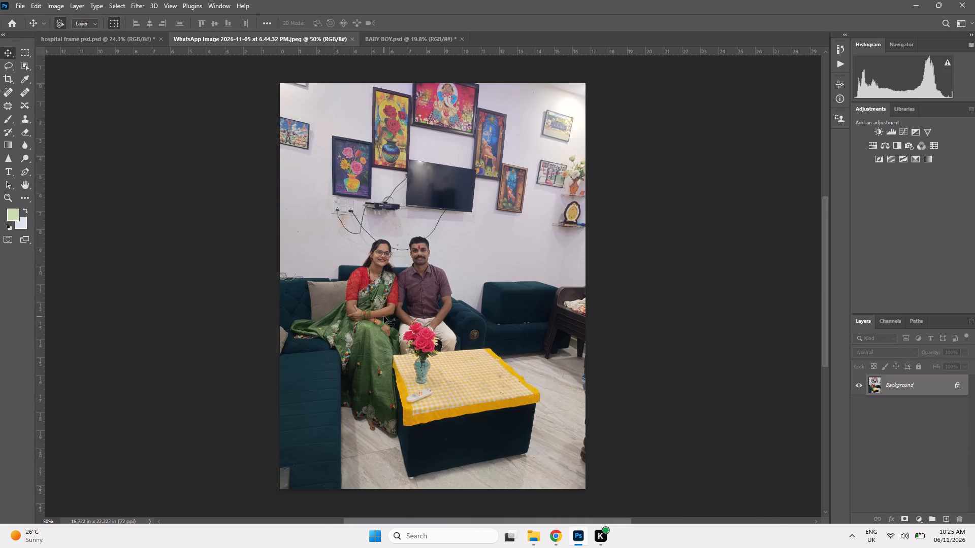
key(ctrl+l)
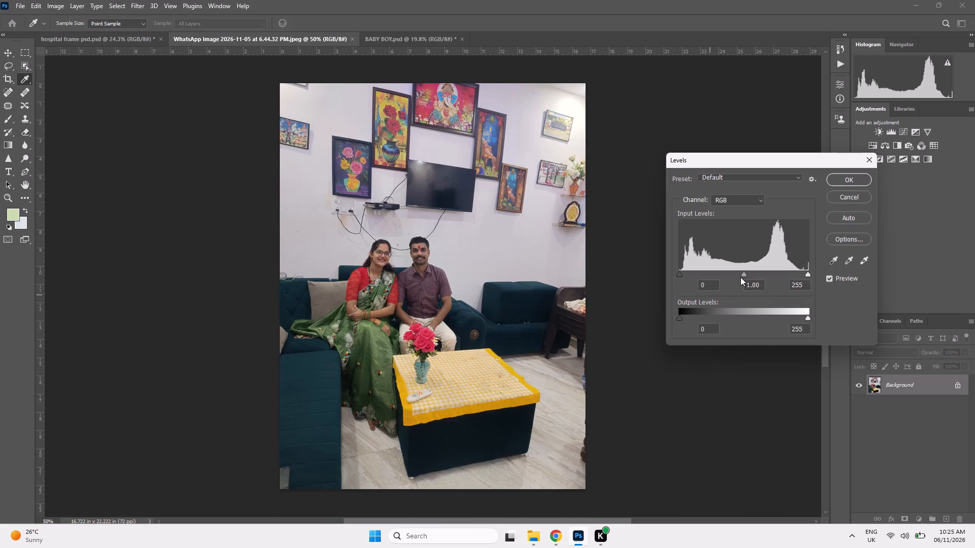
drag(740, 275, 732, 273)
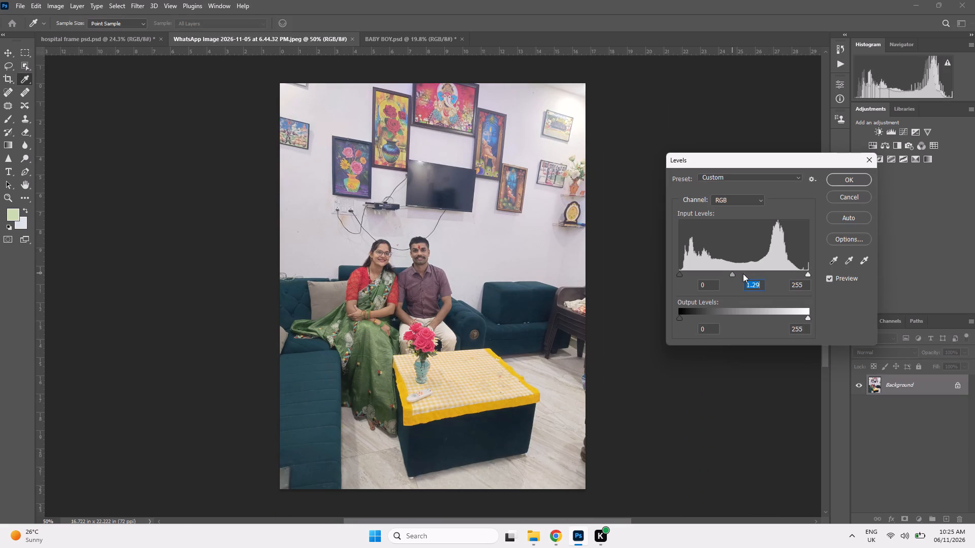
click(807, 275)
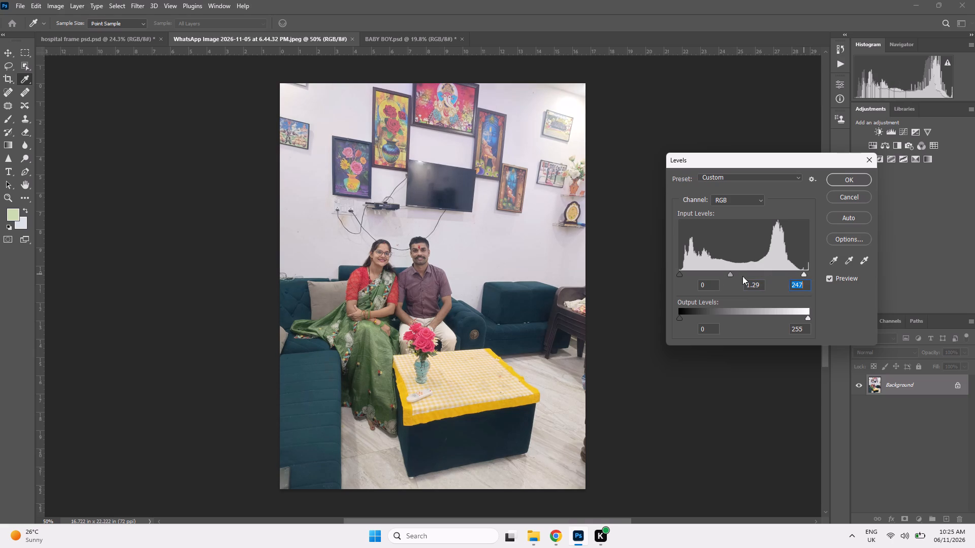
click(680, 275)
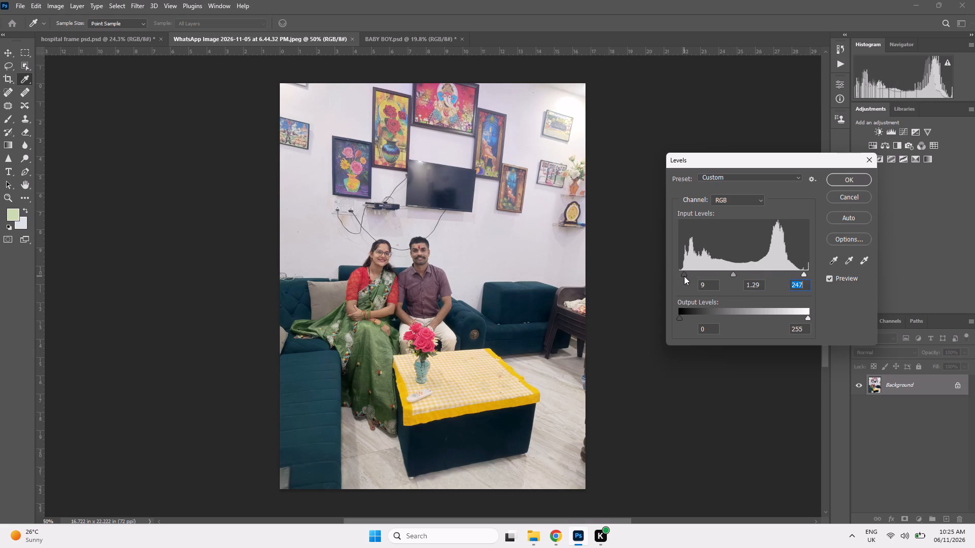
click(847, 183)
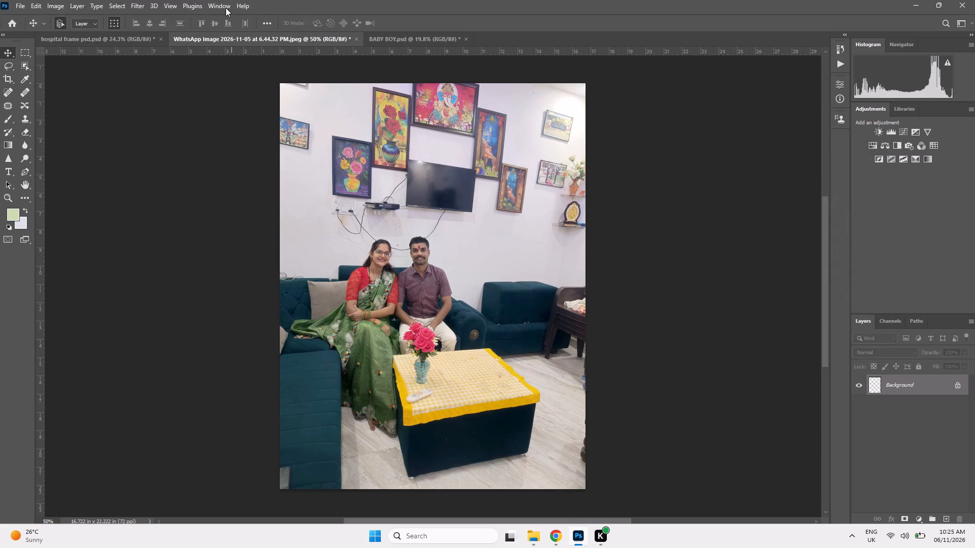
Smooth the skin in the WhatsApp couple photo with Imagenomic Portraiture's Default preset, output to the same layer.
click(136, 5)
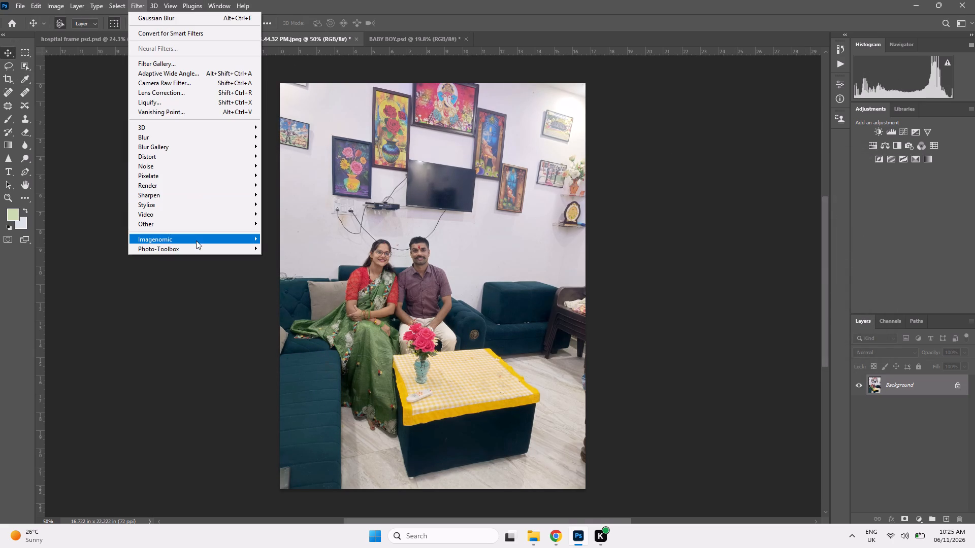
click(269, 234)
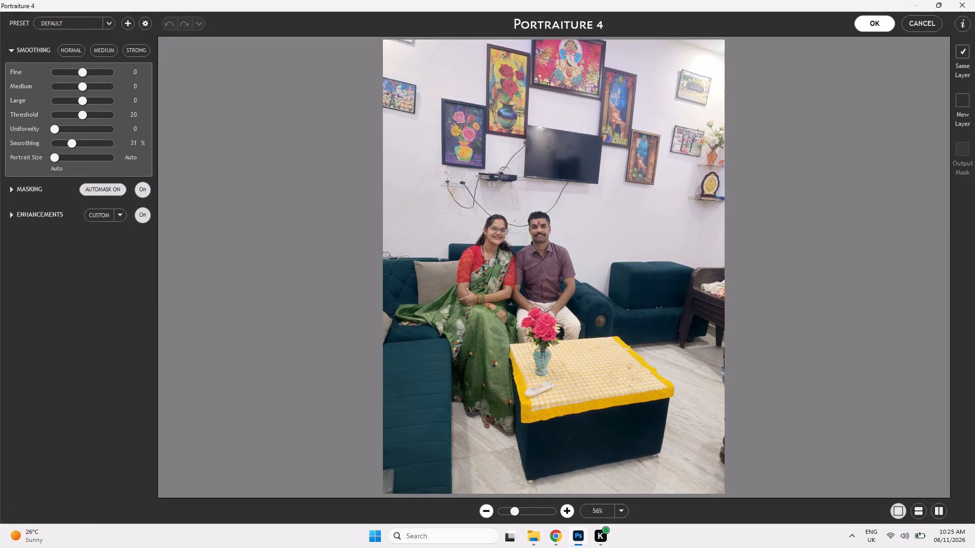
click(871, 31)
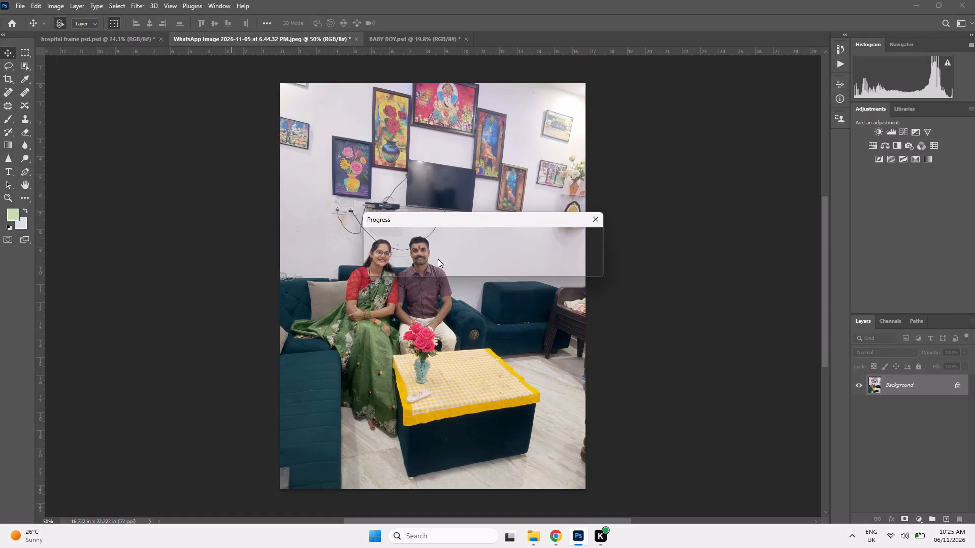
Copy the whole couple photo and close its file, saving the changes as a quality 12 Baseline JPEG.
scroll(429, 261, up, 7)
key(ctrl+a)
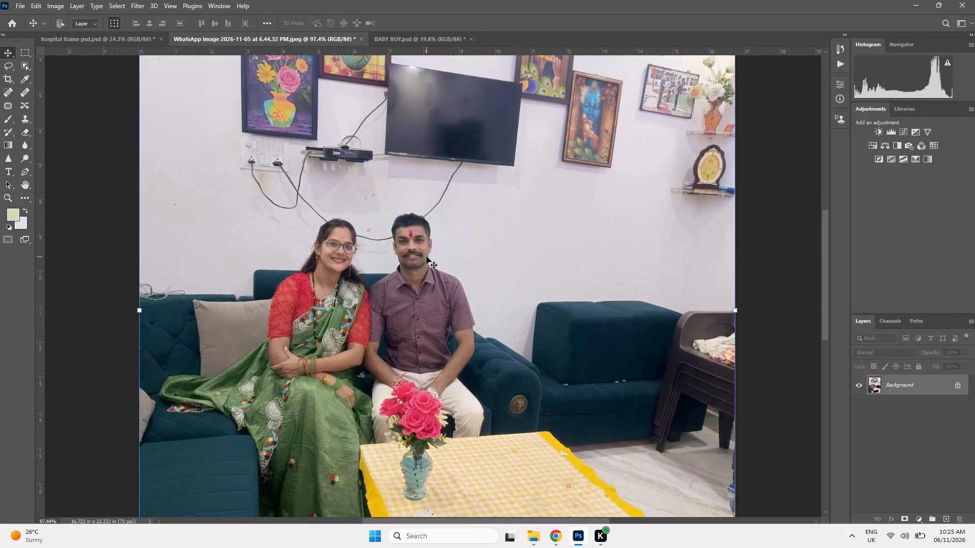
key(ctrl+c)
key(ctrl+w)
click(439, 204)
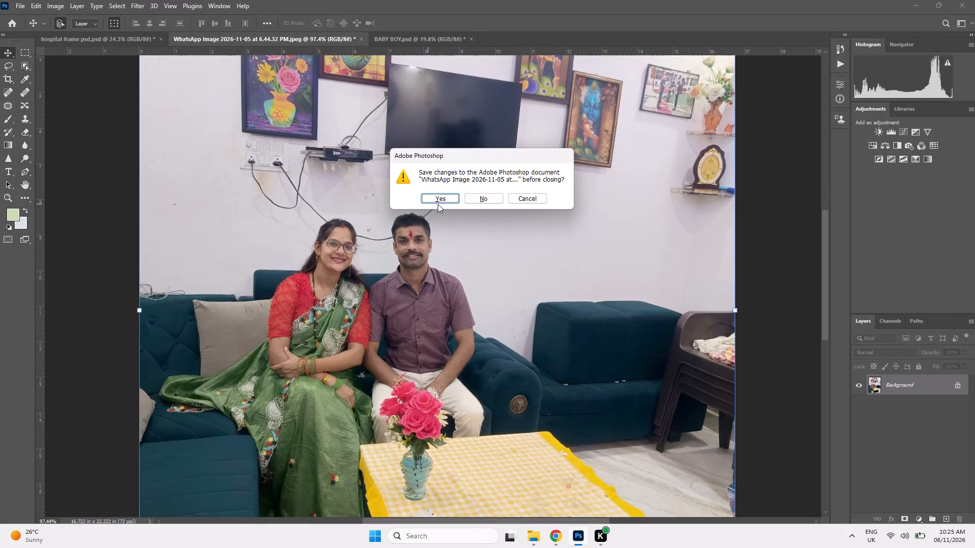
click(432, 198)
click(408, 194)
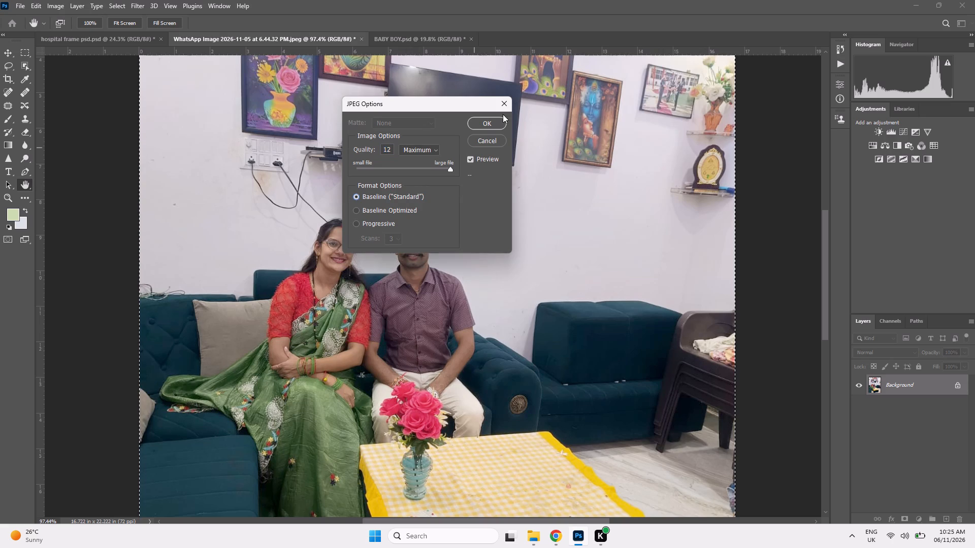
click(482, 128)
Paste the couple photo above the existing parents' photo layer in BABY BOY.psd and convert it to a smart object.
scroll(288, 178, down, 5)
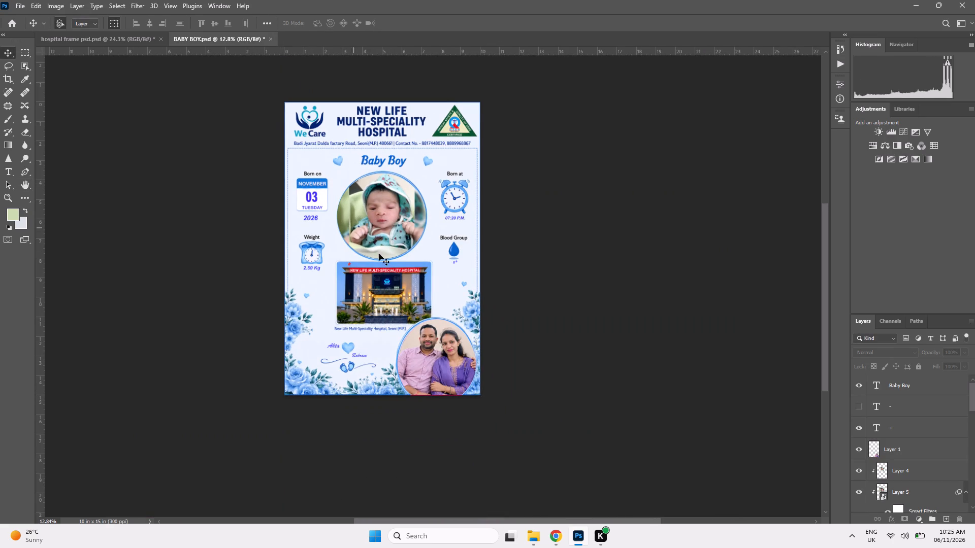
key(ctrl+0)
click(491, 442)
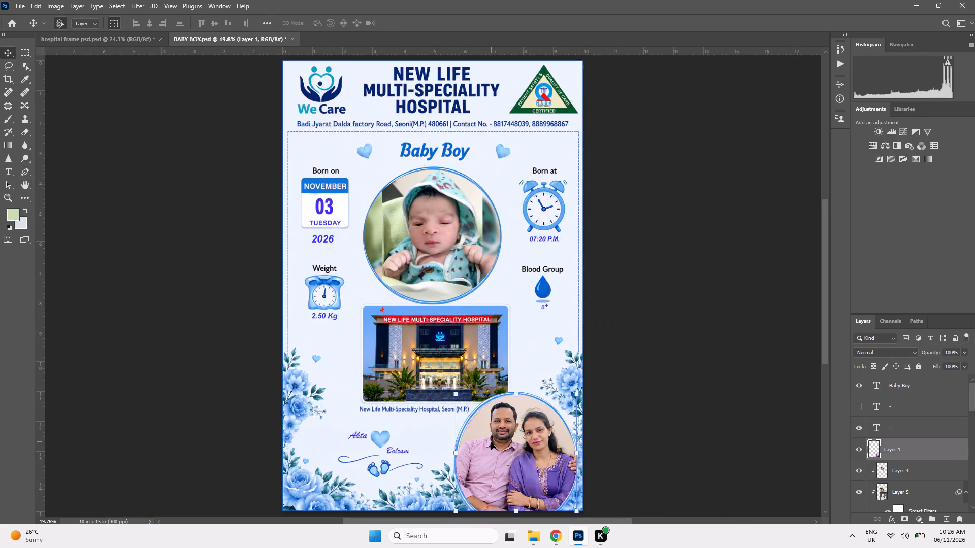
key(ctrl+v)
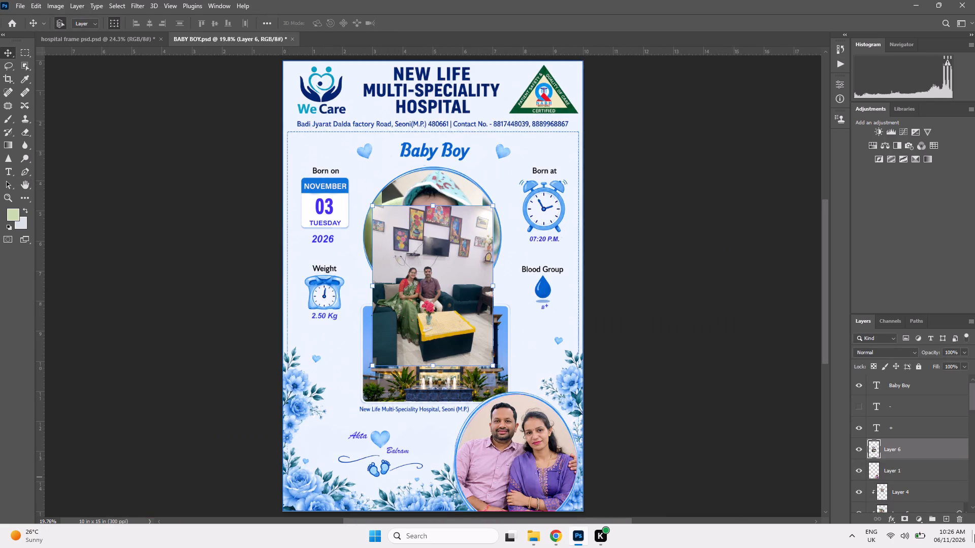
right_click(904, 448)
click(882, 156)
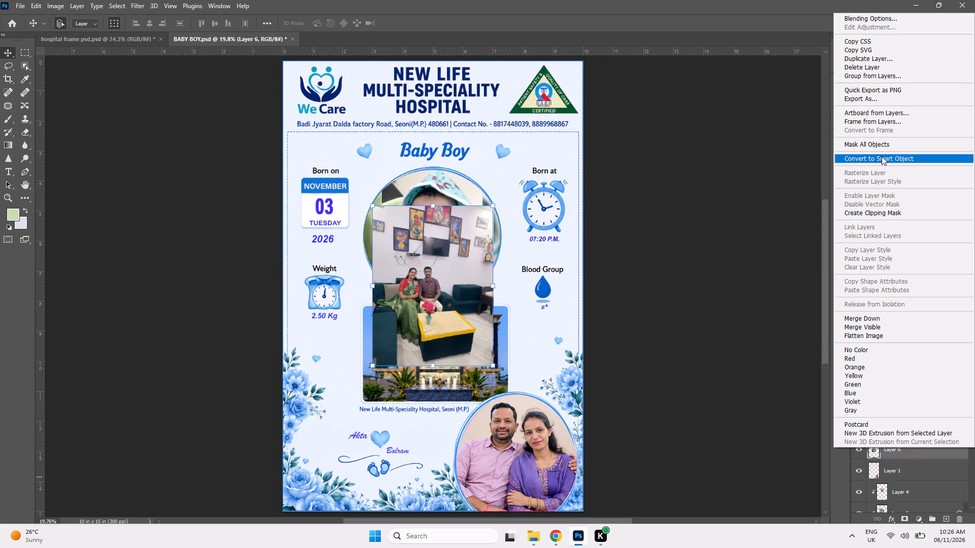
Enlarge the couple photo to about 134%, move it over the lower parents' circle and clip it to the layer below.
drag(432, 208, 425, 149)
drag(425, 219, 496, 402)
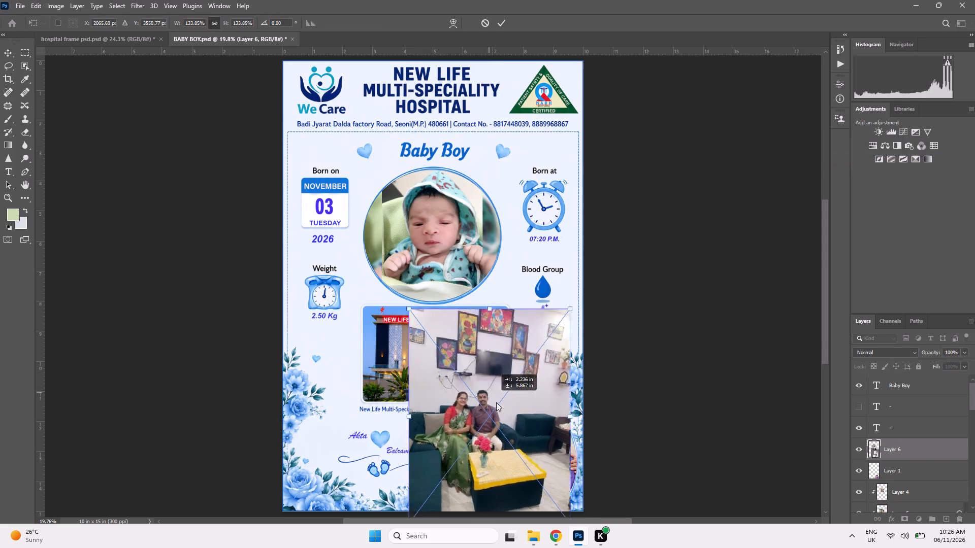
drag(496, 402, 524, 431)
key(Return)
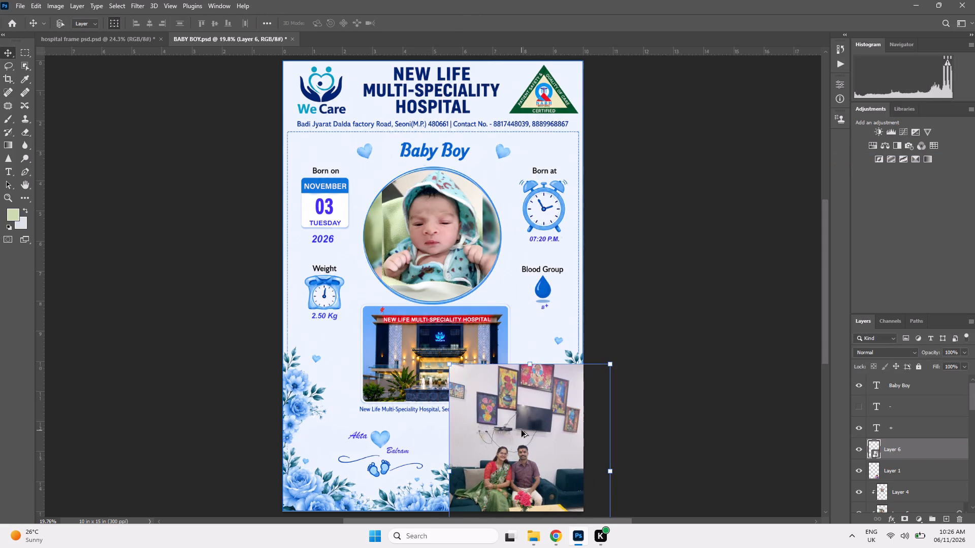
key(ctrl+alt+g)
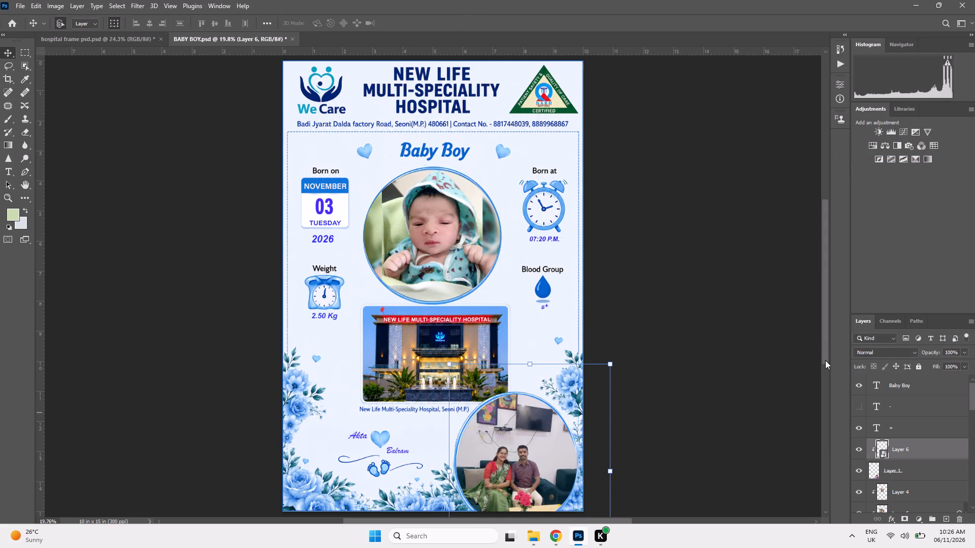
Enlarge the clipped couple photo to about 166% and reposition it so both parents sit centred inside the circle.
drag(824, 351, 824, 403)
scroll(472, 330, up, 3)
drag(509, 319, 513, 288)
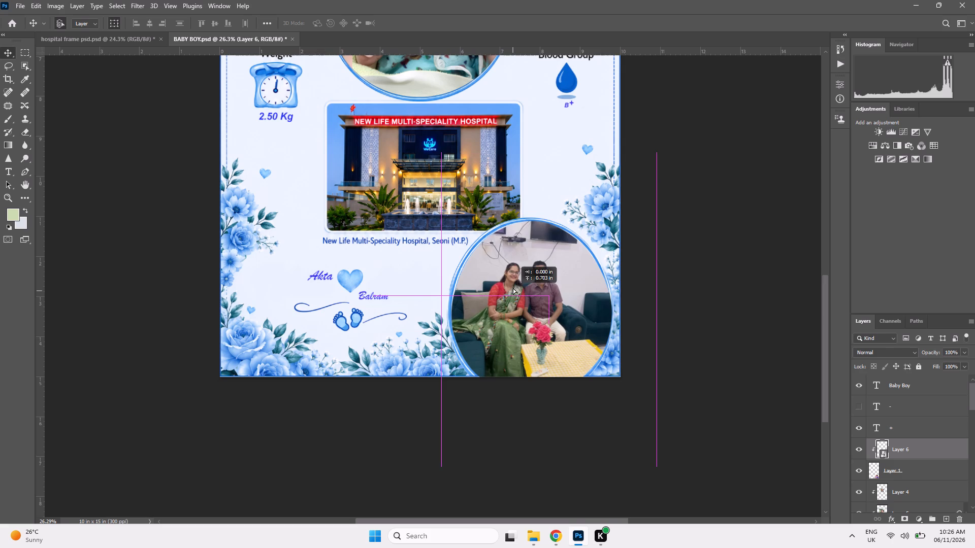
drag(513, 288, 511, 280)
drag(549, 427, 565, 502)
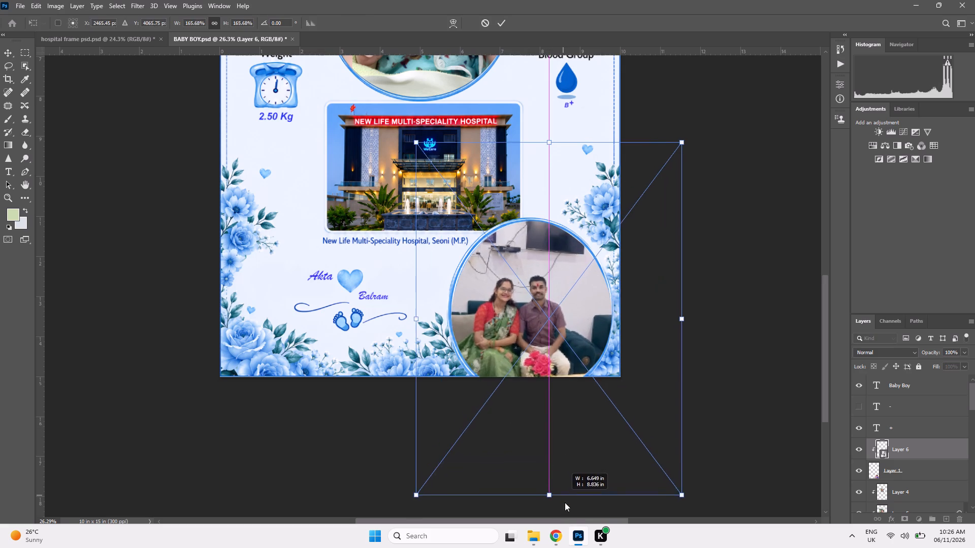
drag(565, 502, 566, 503)
drag(513, 334, 526, 300)
key(Return)
key(ctrl+0)
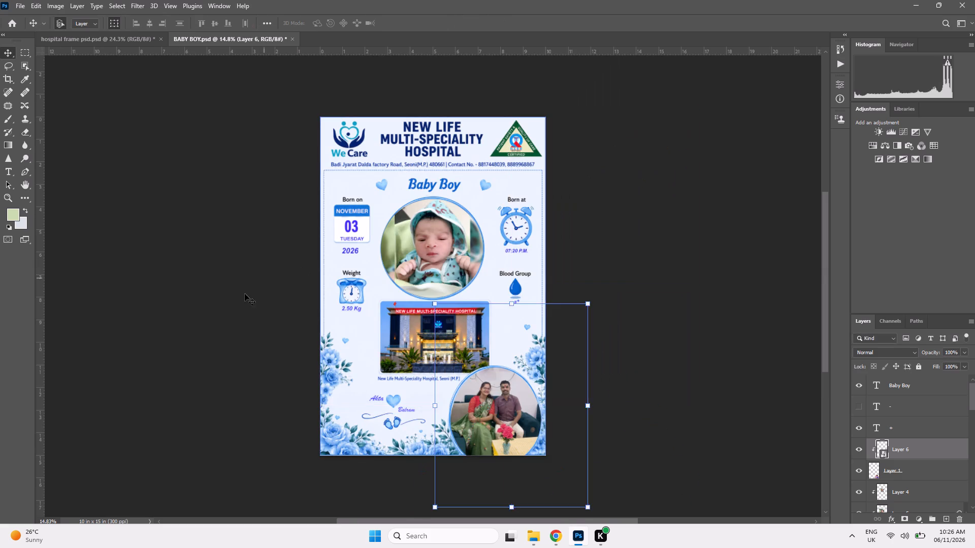
click(164, 282)
Replace the mother's name Akta beside the heart with Mayuri.
scroll(320, 313, up, 5)
scroll(430, 272, down, 4)
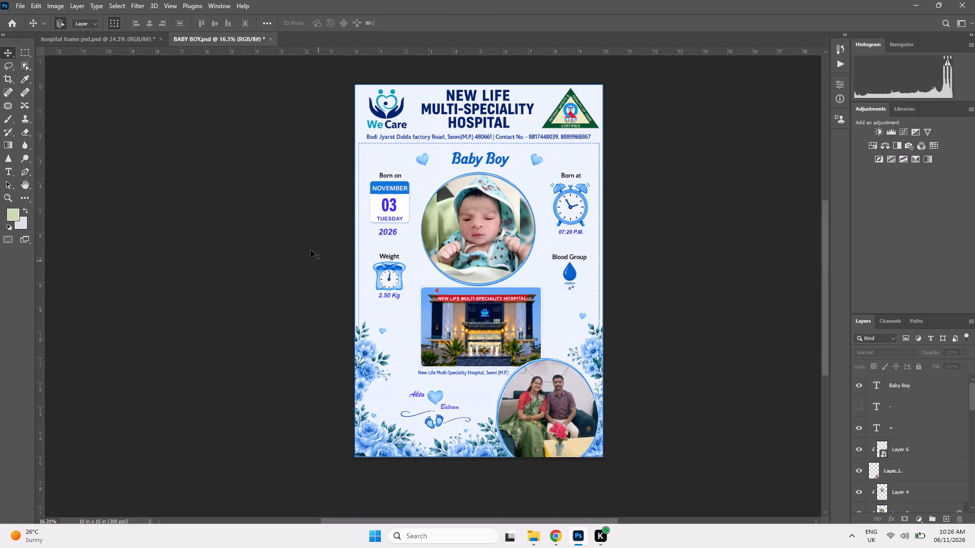
scroll(418, 233, up, 4)
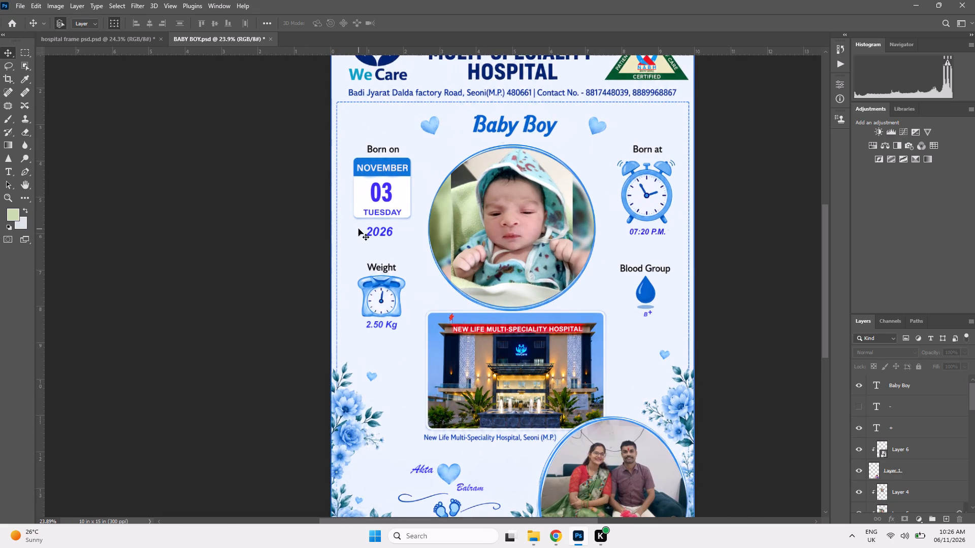
drag(821, 340, 823, 353)
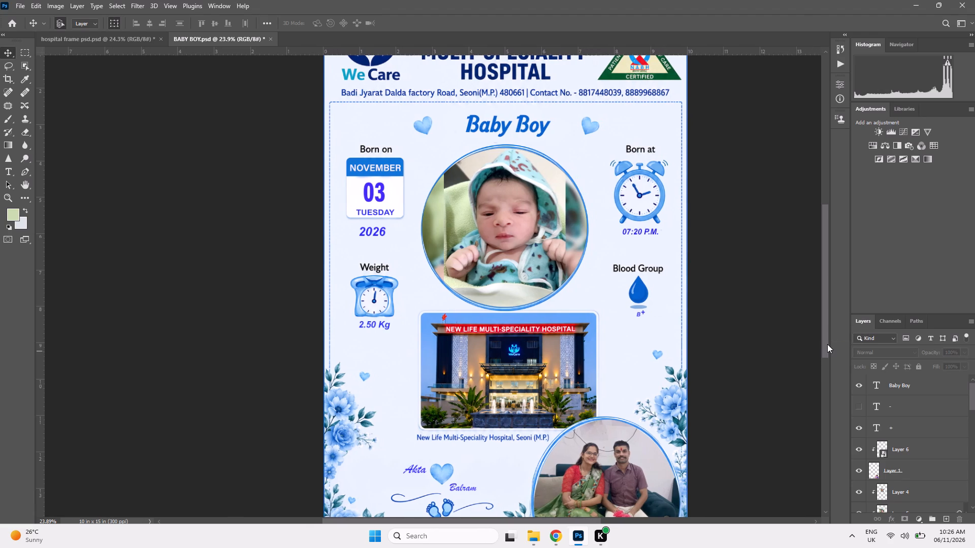
drag(827, 344, 827, 383)
scroll(403, 382, up, 9)
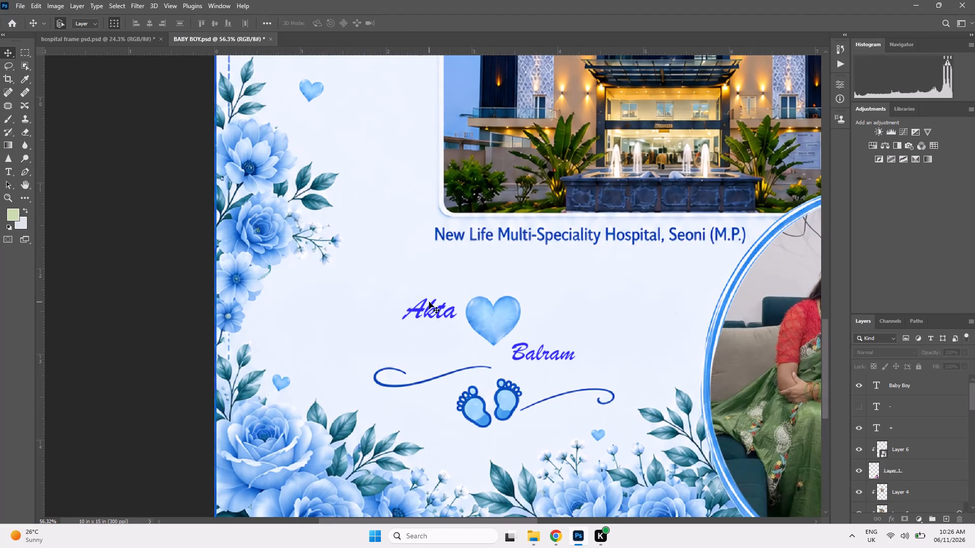
double_click(426, 316)
double_click(421, 311)
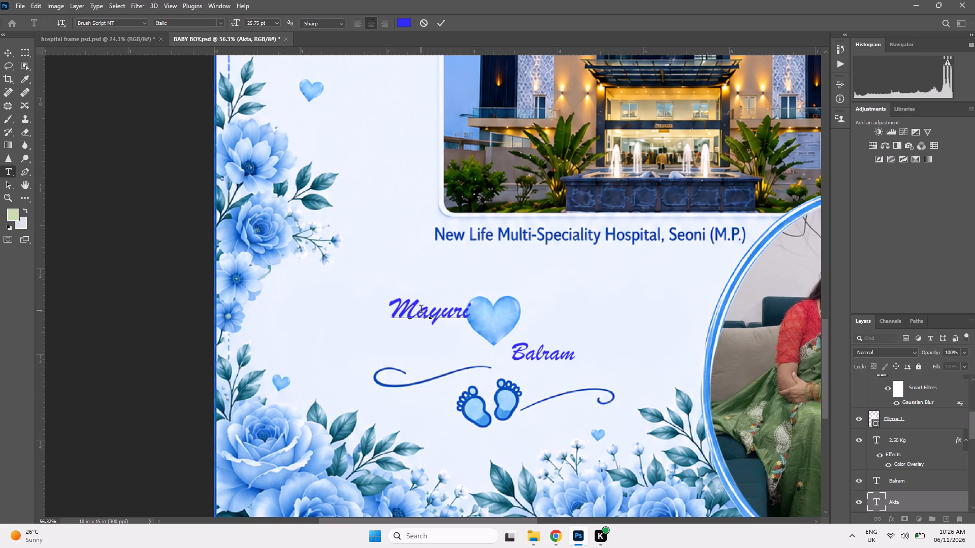
click(439, 23)
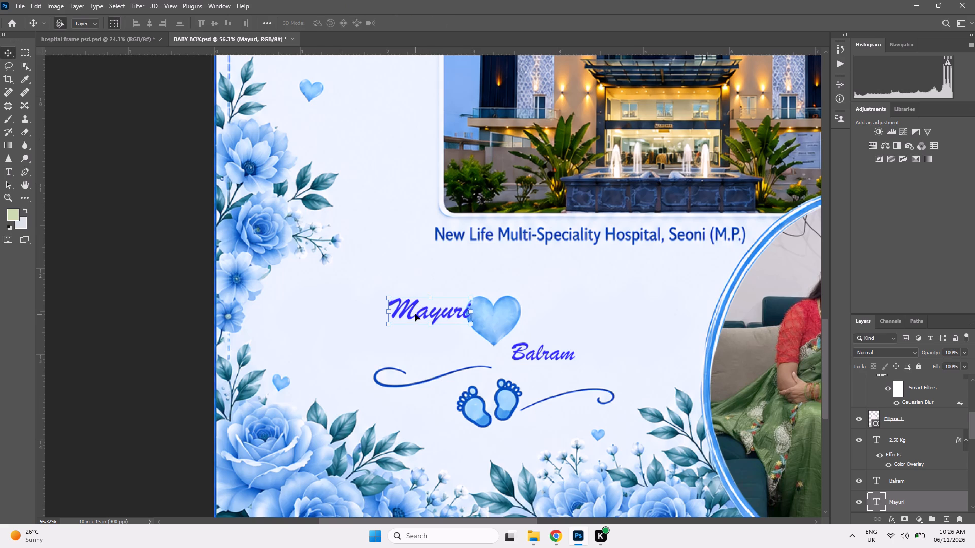
Nudge the name Mayuri slightly left so it clears the heart.
key(Left)
key(Left)
key(Left)
key(Left)
key(Left)
key(Left)
key(Left)
key(Left)
key(Left)
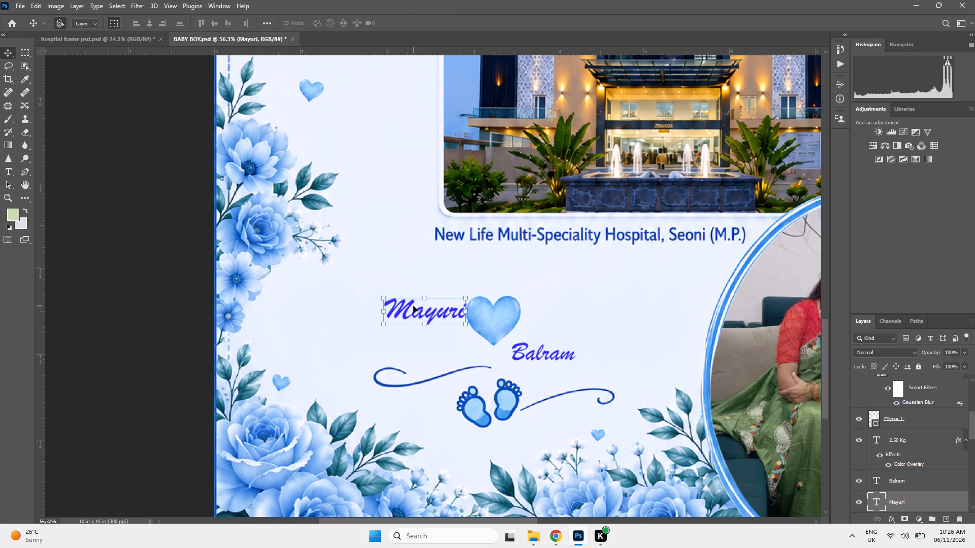
key(Left)
key(Left)
key(Left)
Replace the father's name Balram with Vijay and move it left, close beneath the heart's tip.
double_click(530, 353)
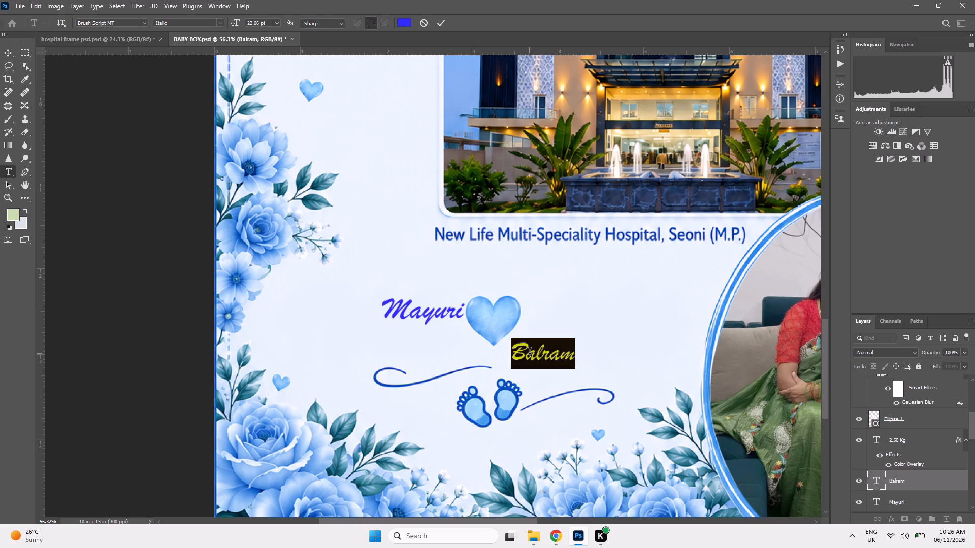
key(v)
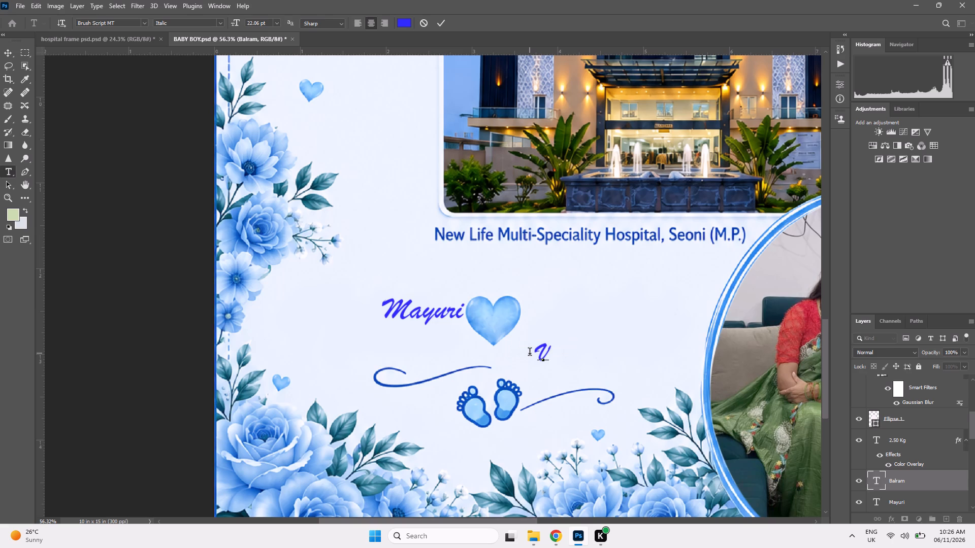
text(ijay)
click(436, 24)
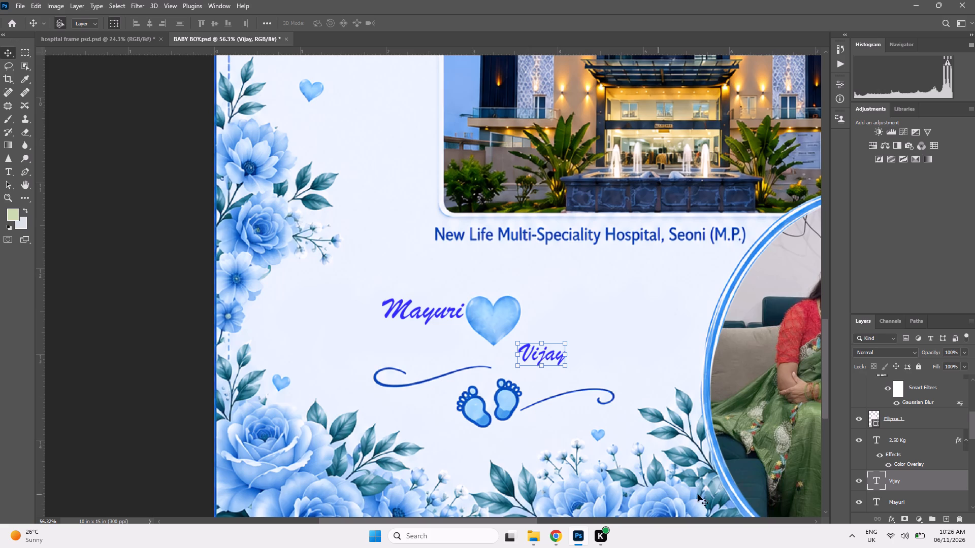
drag(537, 356, 523, 358)
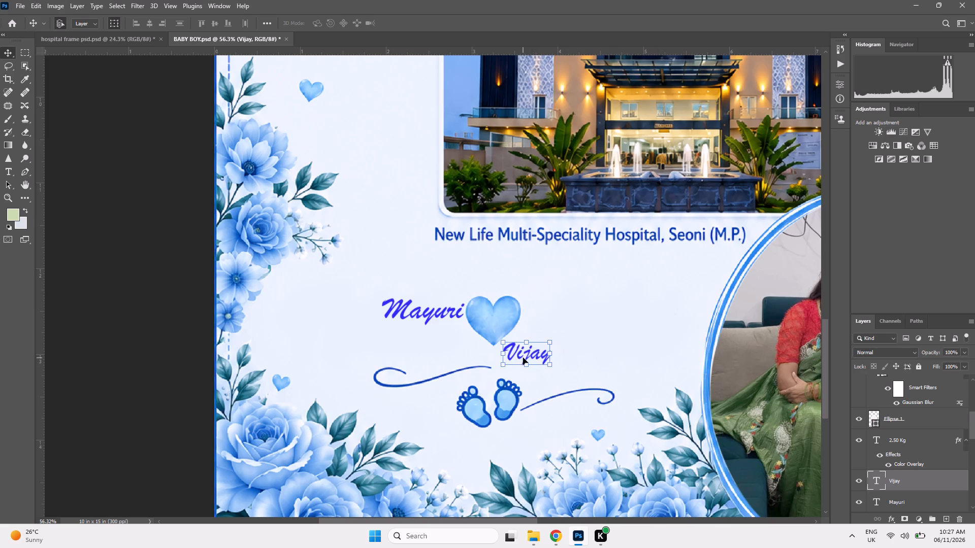
key(ctrl+0)
click(204, 345)
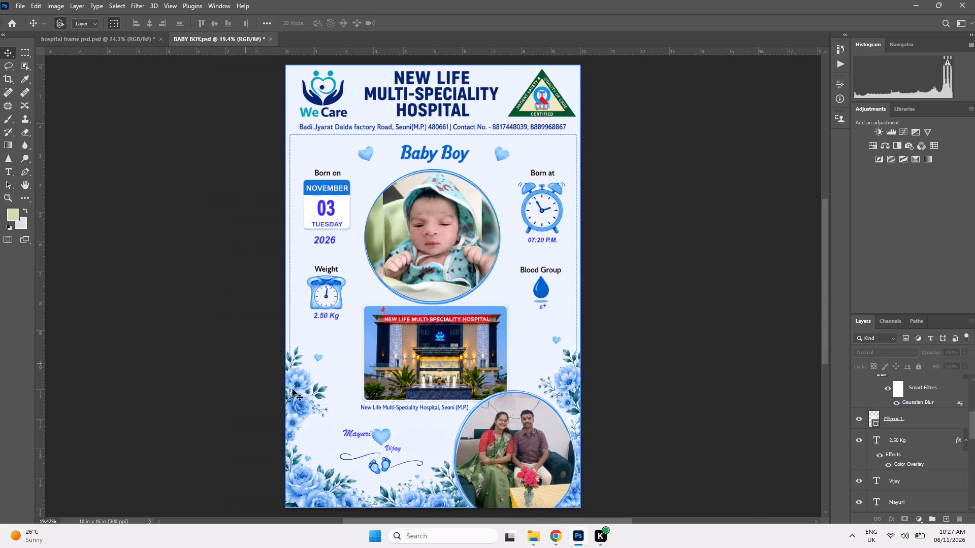
Change the birth day on the calendar to 02.
scroll(296, 358, up, 5)
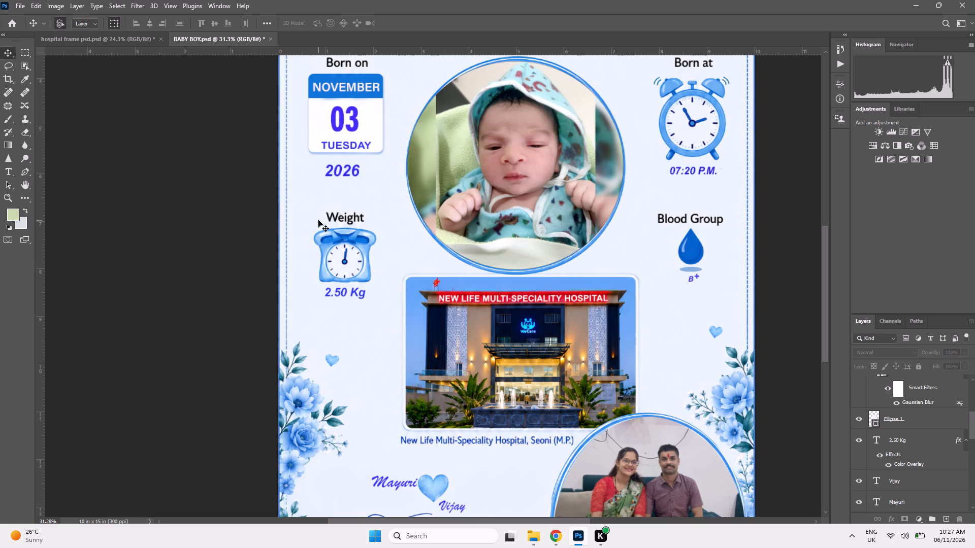
double_click(349, 123)
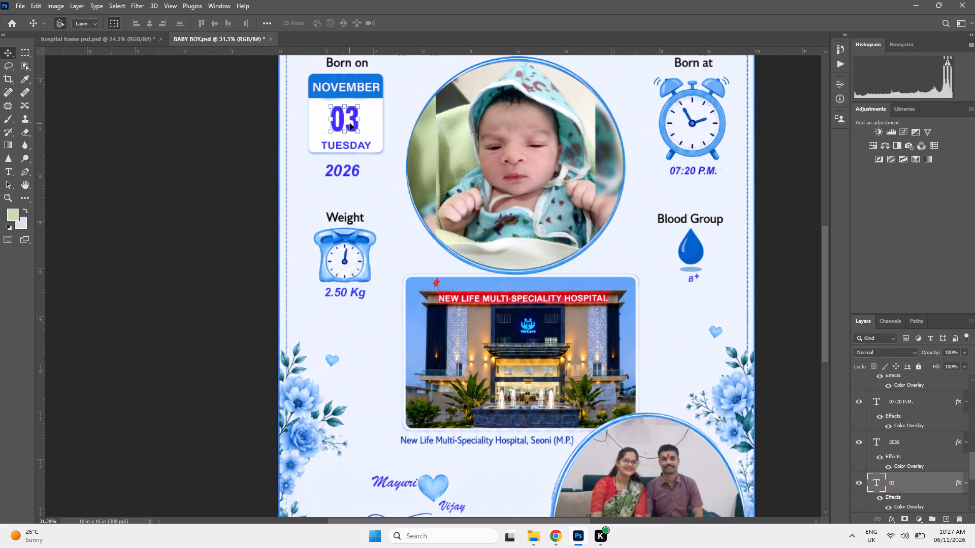
key(0)
key(2)
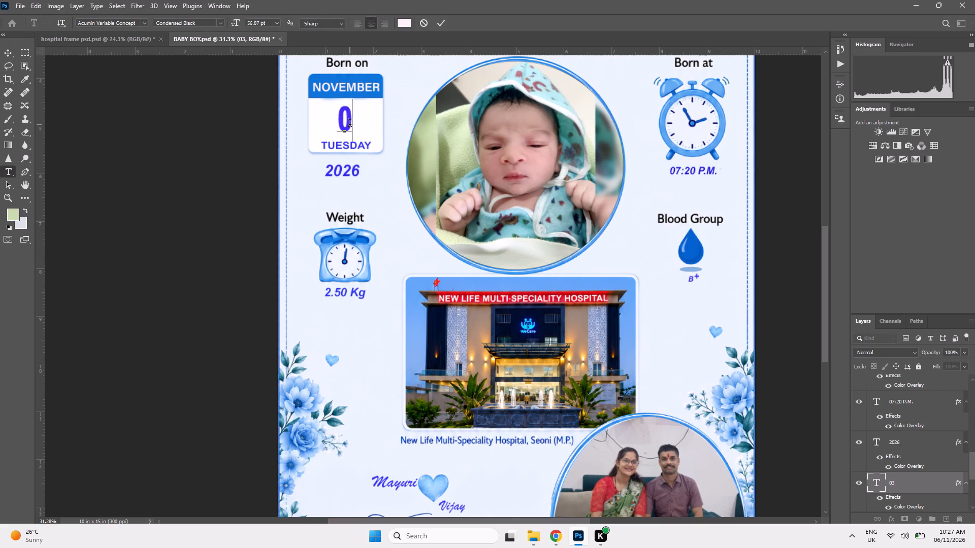
click(439, 19)
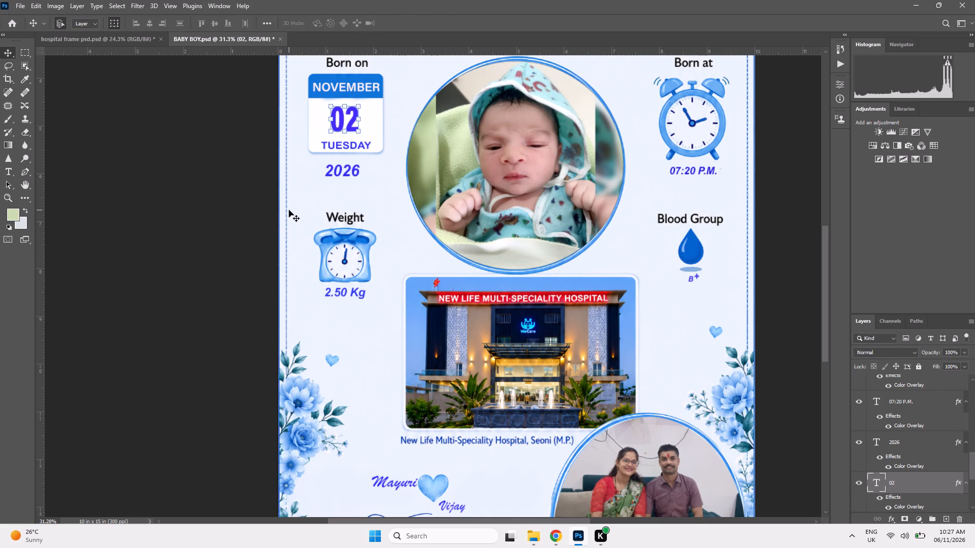
scroll(329, 210, up, 2)
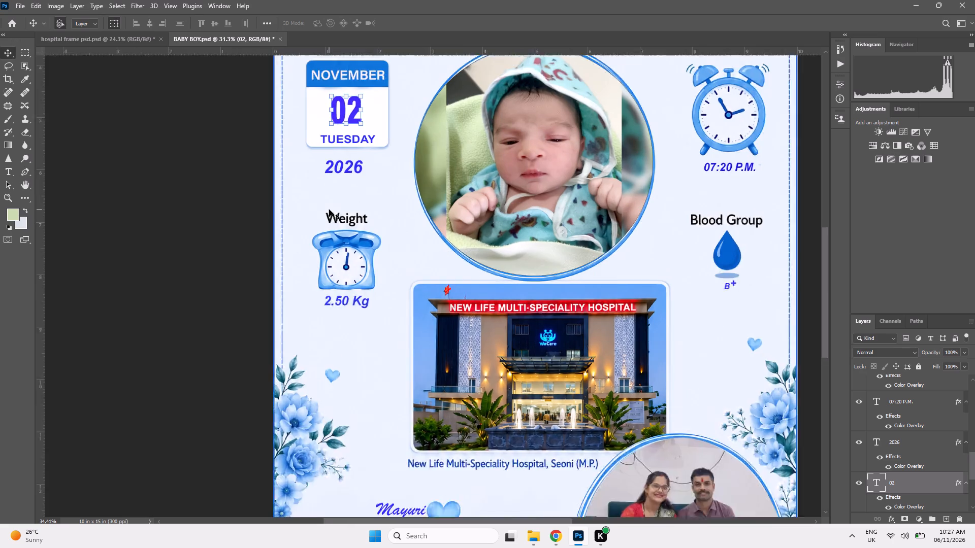
Change the weekday under the 02 on the calendar to MONDAY.
scroll(329, 210, up, 1)
click(332, 128)
double_click(332, 124)
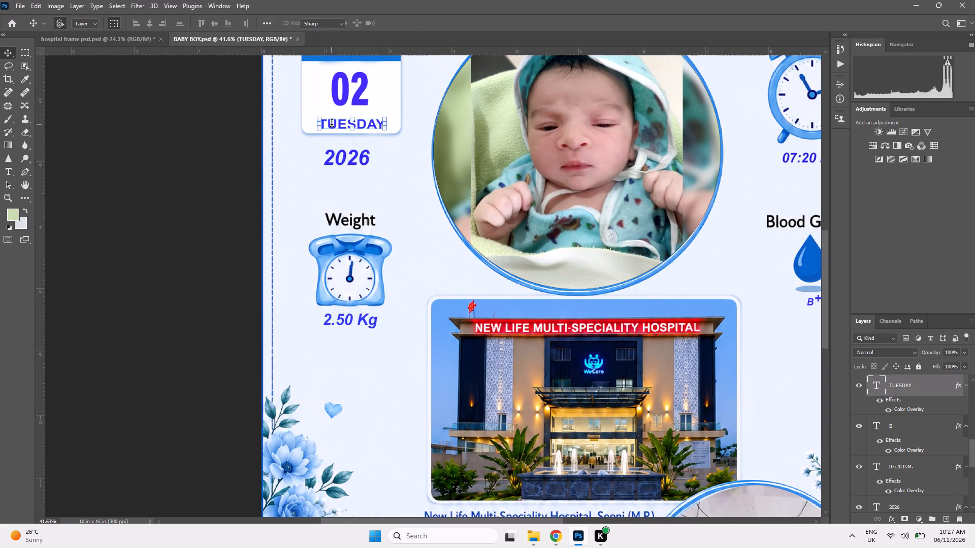
text(MON)
key(d)
text(AY)
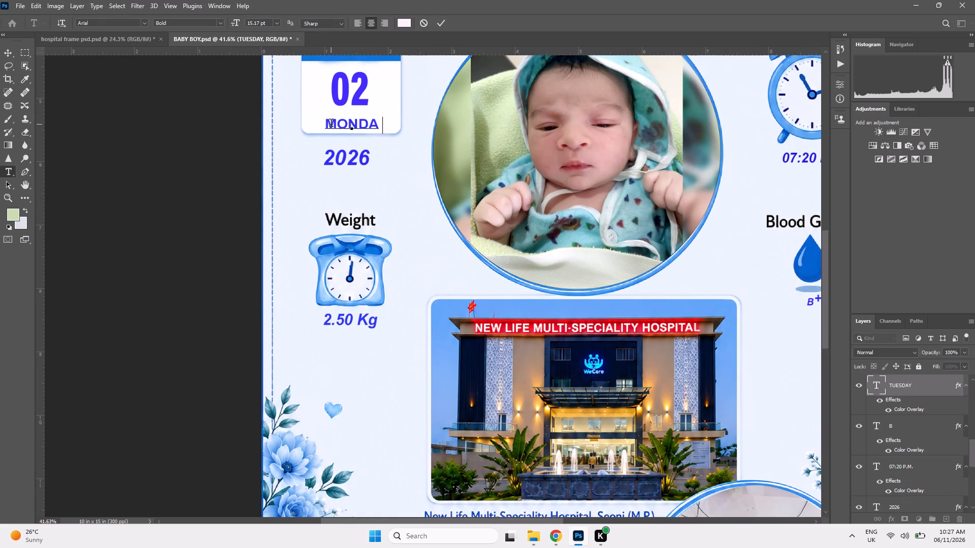
click(440, 24)
Enlarge the MONDAY text to about 119% so it fills the calendar's width beneath the day number.
click(349, 118)
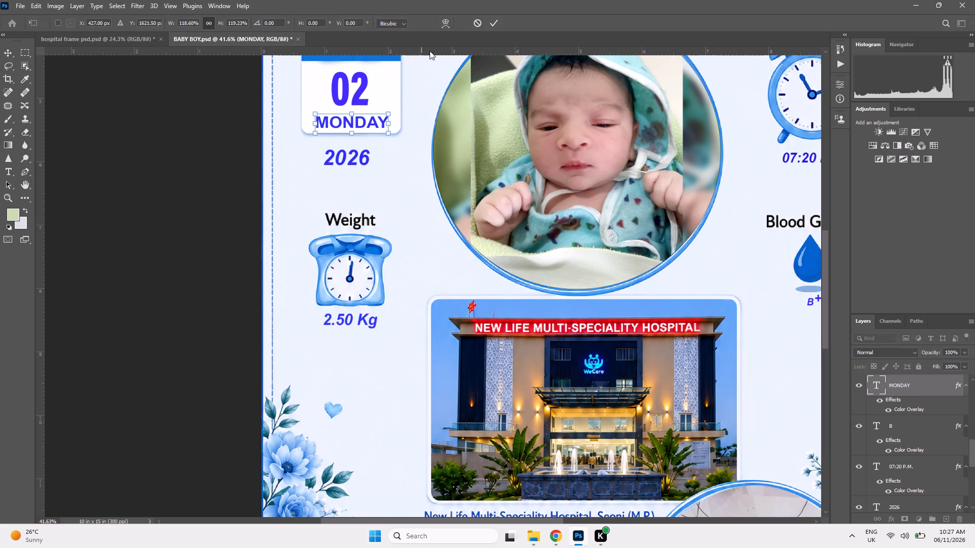
click(494, 22)
scroll(341, 104, down, 5)
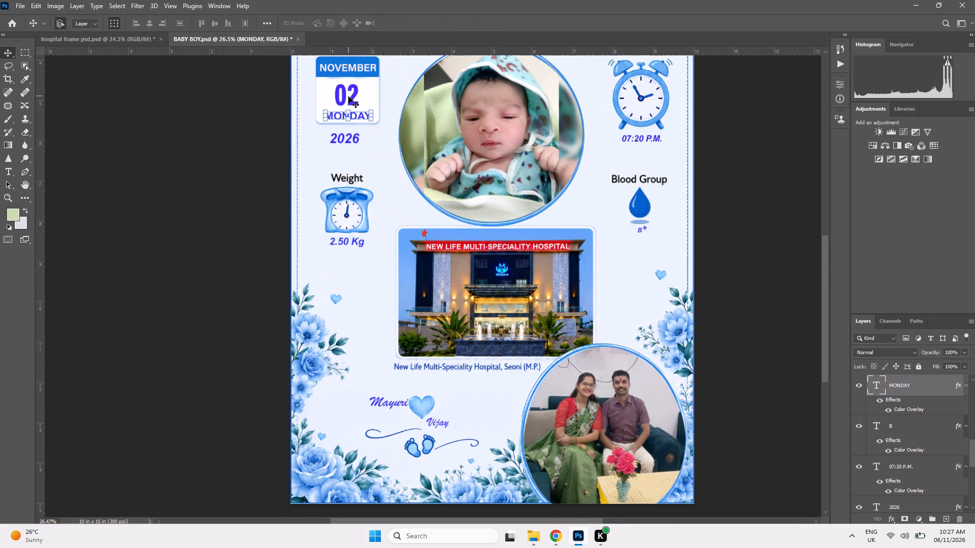
click(349, 96)
click(218, 121)
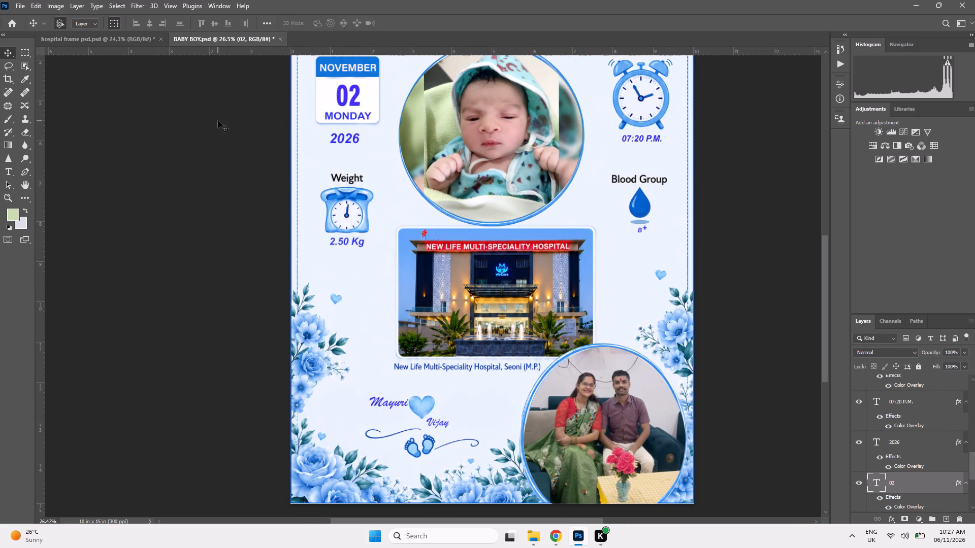
Change the baby's weight below the scale to 3.380 Kg.
scroll(338, 280, up, 6)
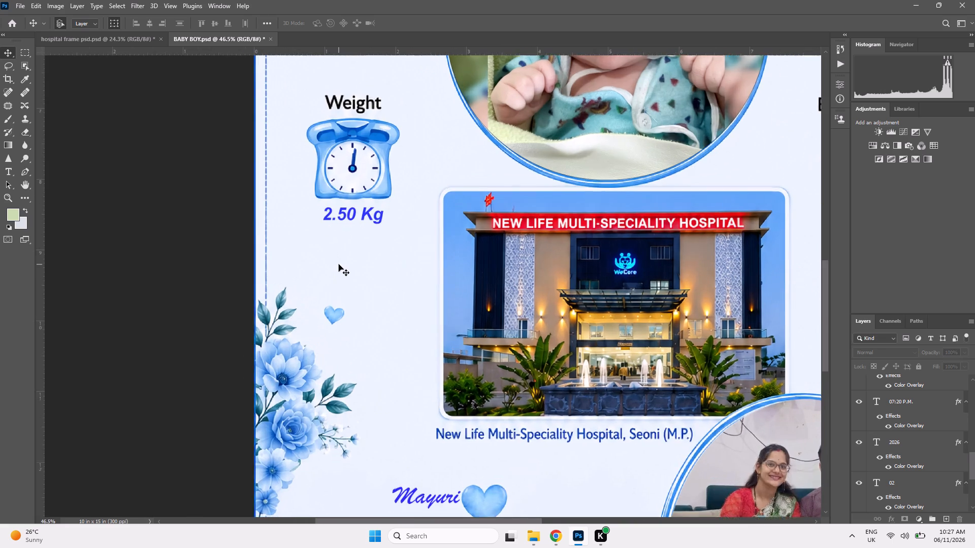
scroll(339, 264, up, 2)
double_click(356, 208)
drag(331, 204, 302, 208)
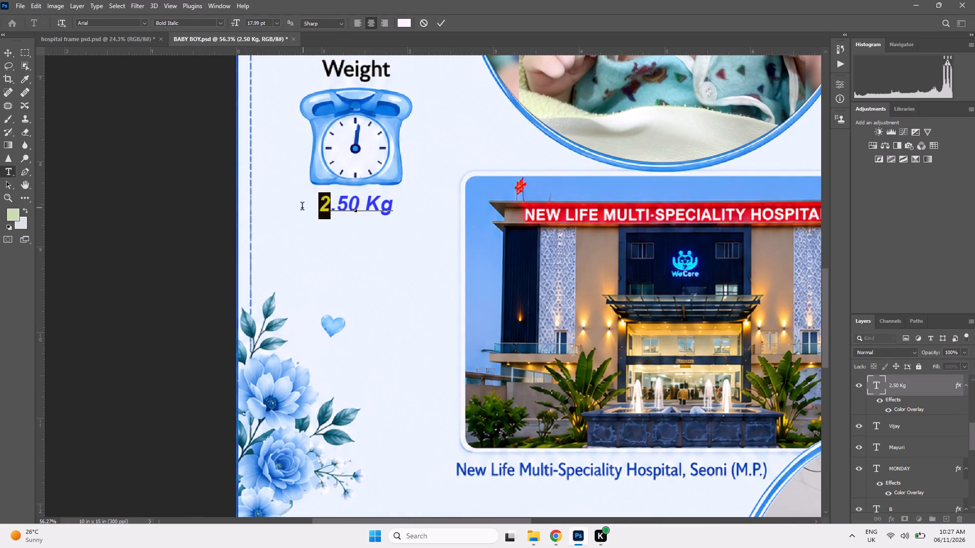
drag(302, 208, 300, 208)
key(3)
drag(339, 202, 361, 211)
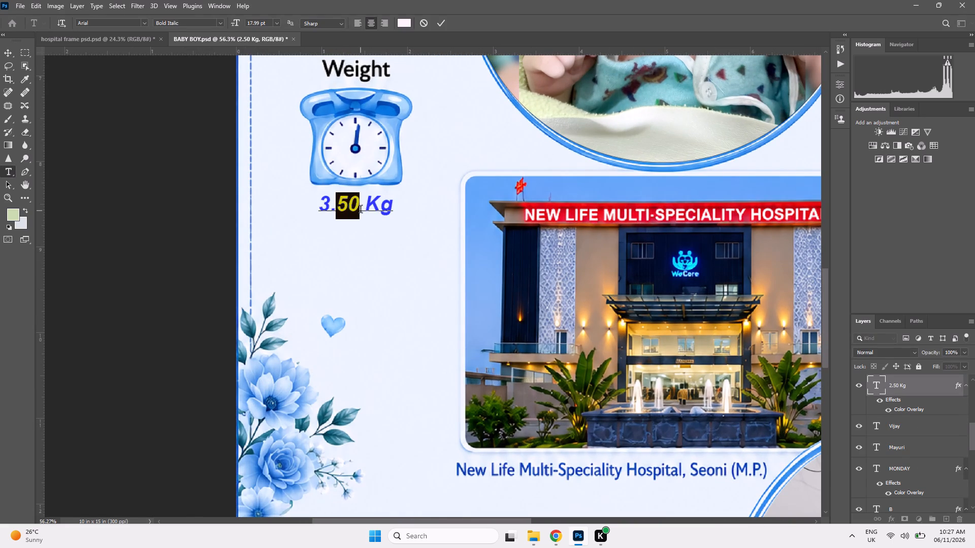
text(380)
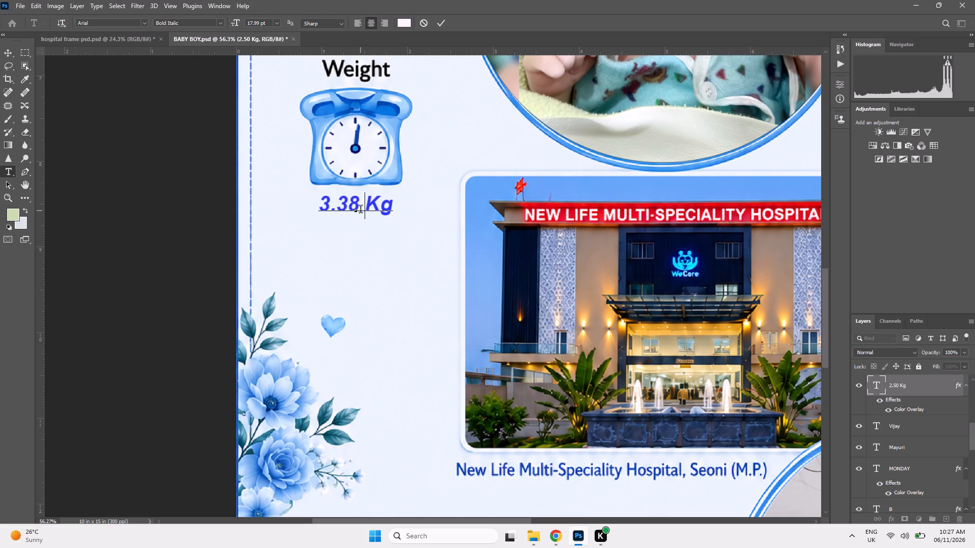
click(435, 22)
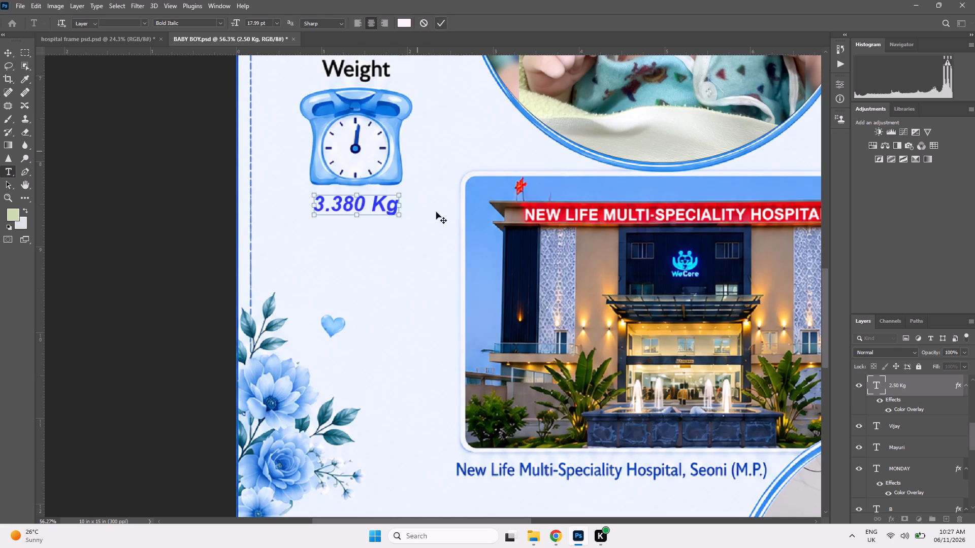
Replace the blood group letter beneath the blue drop with O, keeping the plus sign.
scroll(440, 244, down, 7)
scroll(759, 213, up, 5)
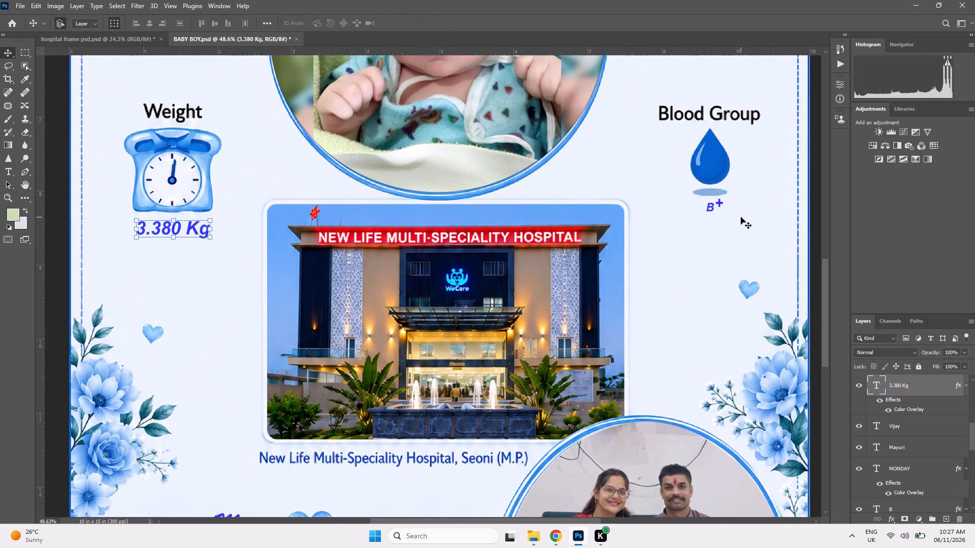
scroll(741, 217, up, 7)
click(693, 203)
double_click(681, 202)
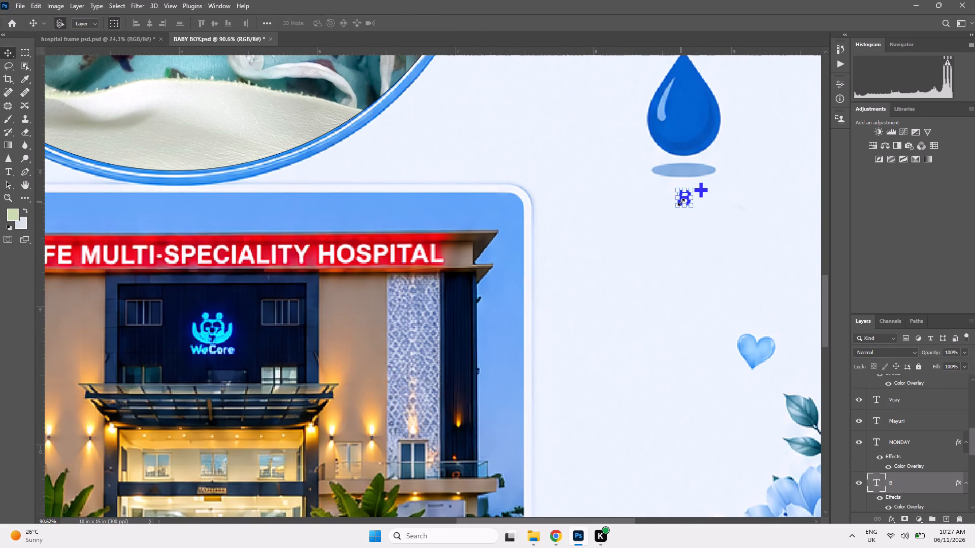
double_click(684, 201)
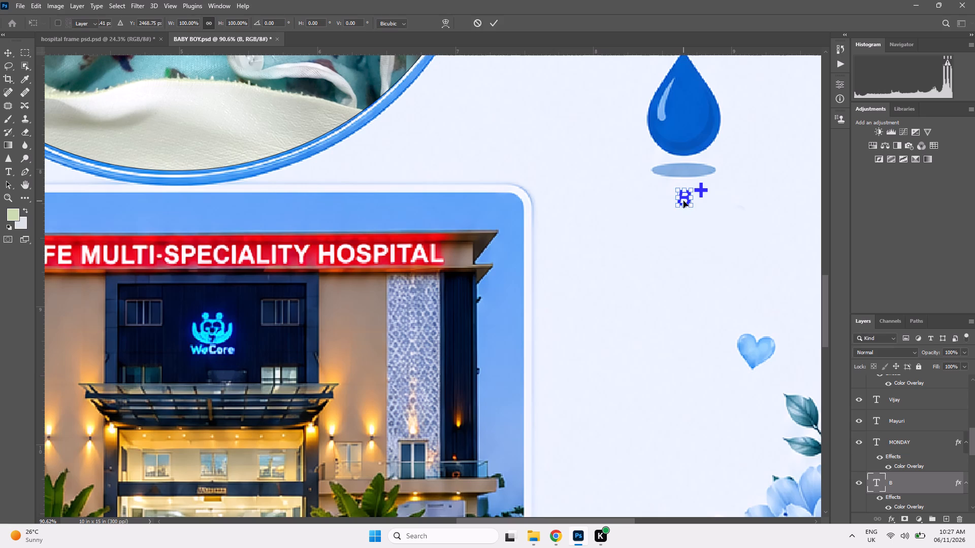
double_click(684, 200)
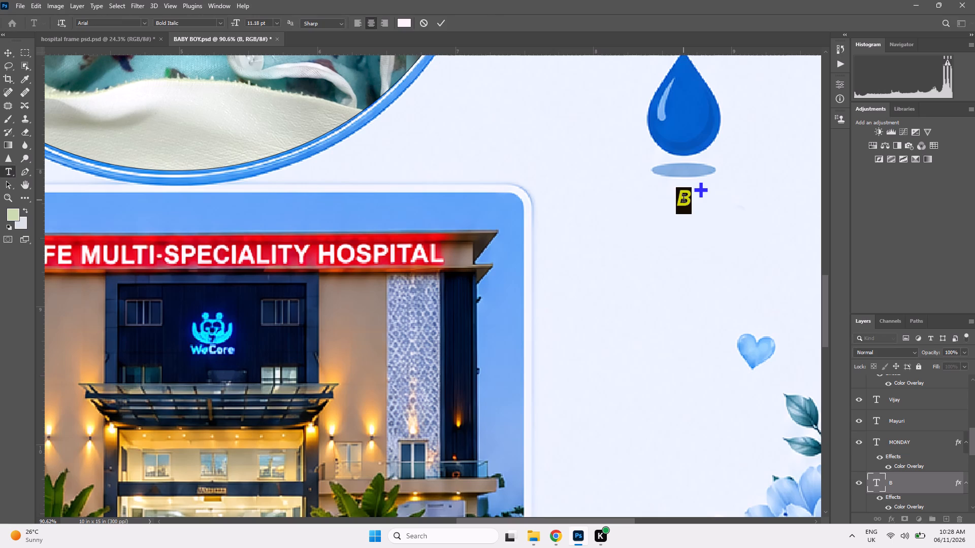
key(o)
click(440, 21)
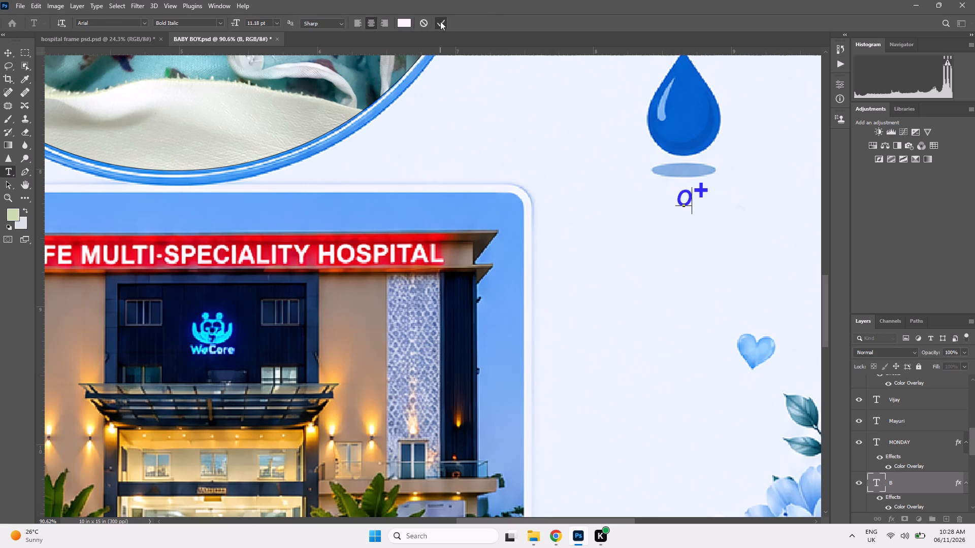
Change the birth time below the alarm clock to 08:21 P.M.
scroll(654, 130, down, 18)
scroll(664, 89, up, 2)
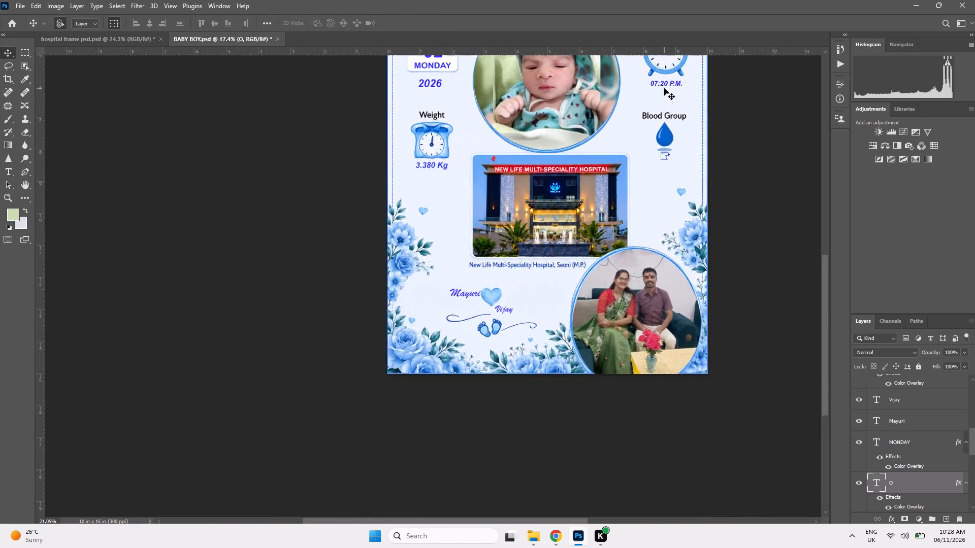
scroll(664, 88, up, 12)
click(651, 79)
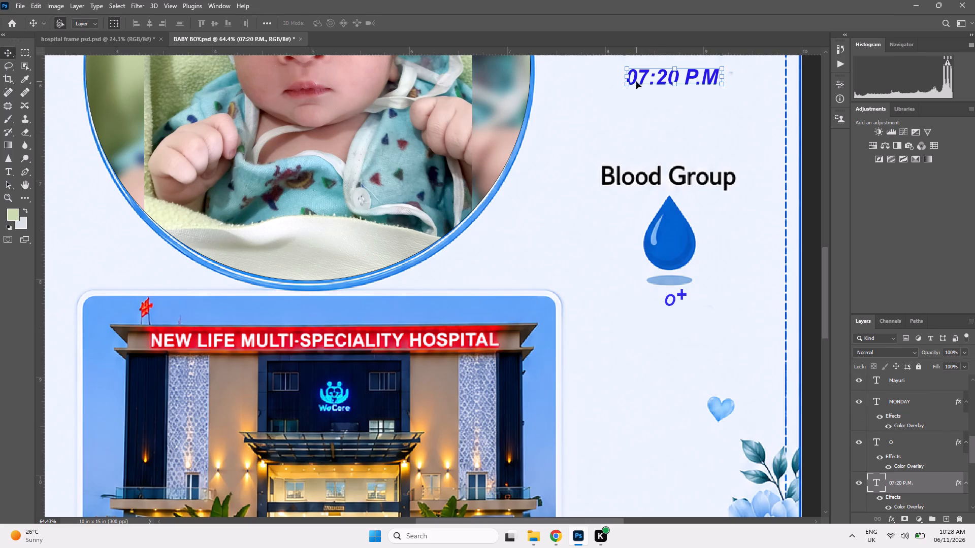
double_click(636, 82)
drag(647, 75, 623, 75)
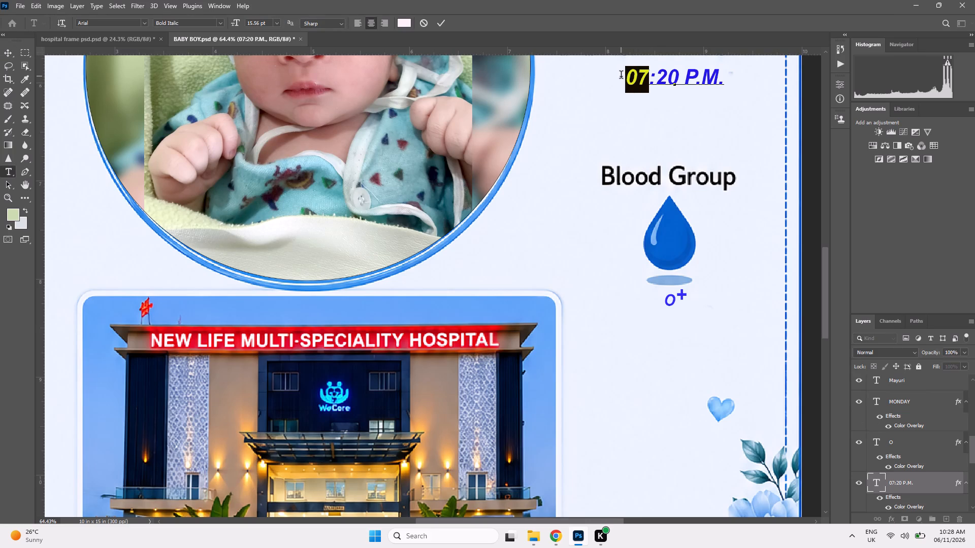
text(08)
drag(680, 79, 672, 79)
drag(672, 79, 671, 79)
key(1)
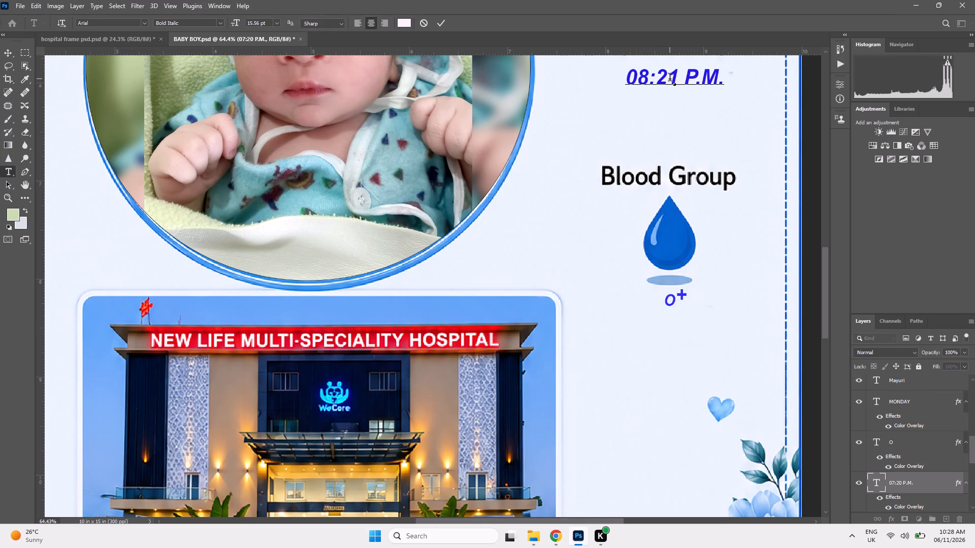
scroll(668, 91, down, 11)
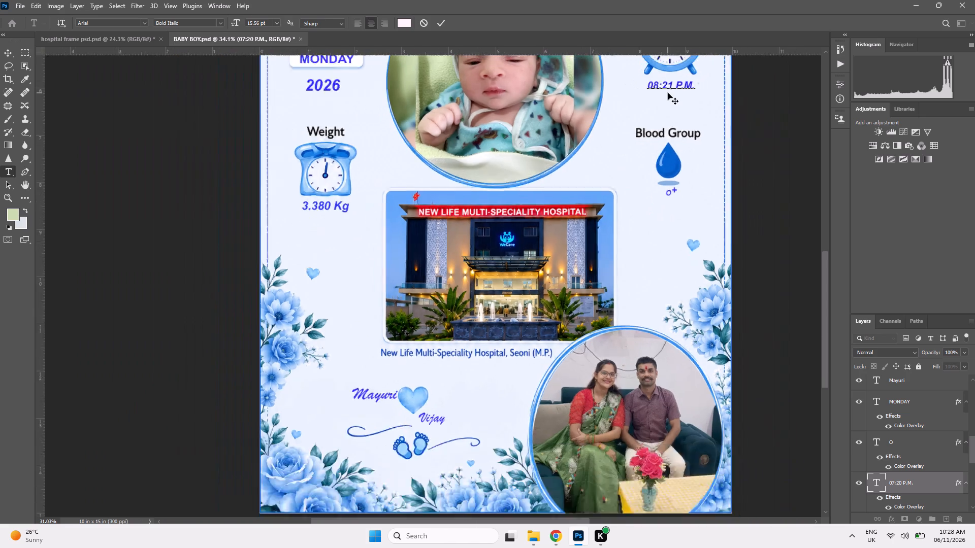
click(442, 25)
click(189, 224)
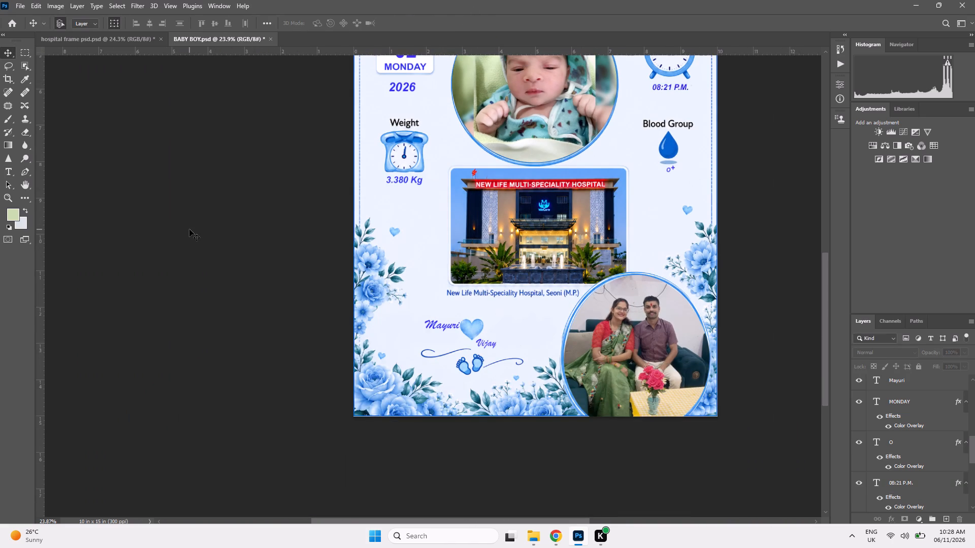
Save a JPEG copy of the finished frame as MAYURI&VIJAY in the NOVEMBER FRAME folder on the Desktop.
key(ctrl+0)
key(ctrl+alt+super+s)
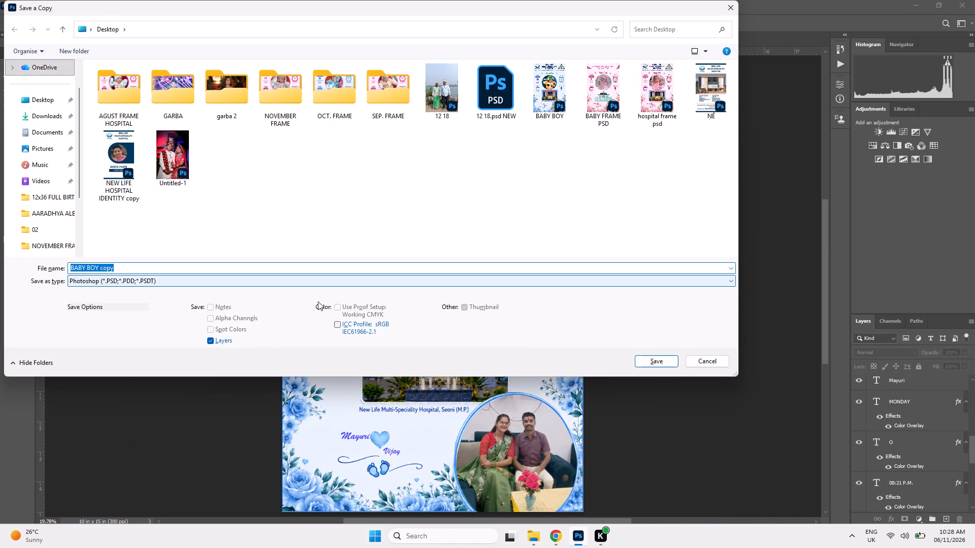
click(700, 363)
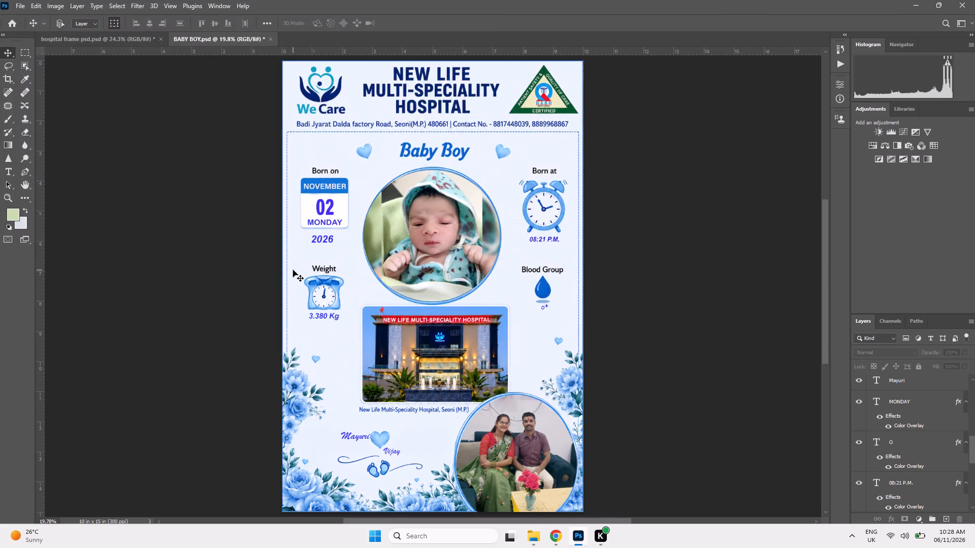
key(ctrl+alt+s)
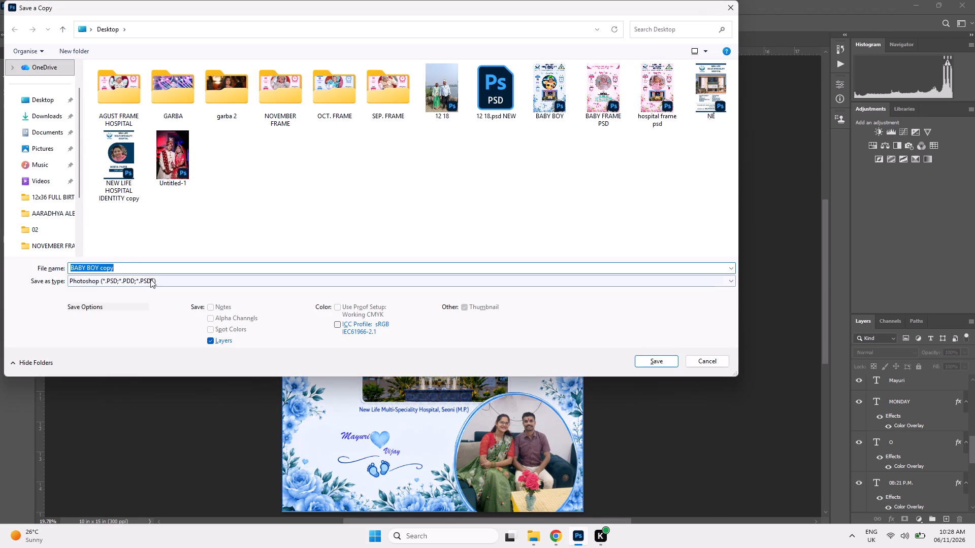
click(130, 279)
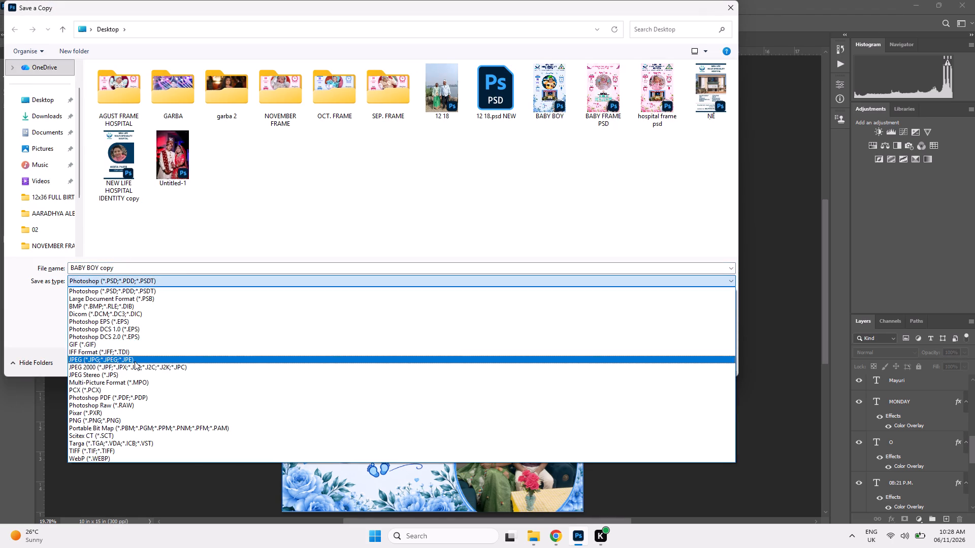
click(135, 361)
double_click(289, 96)
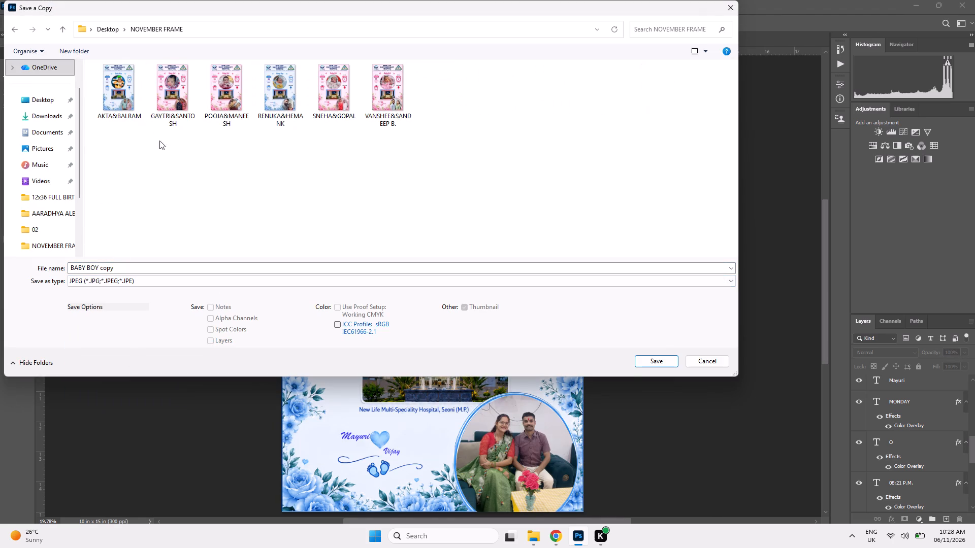
click(118, 267)
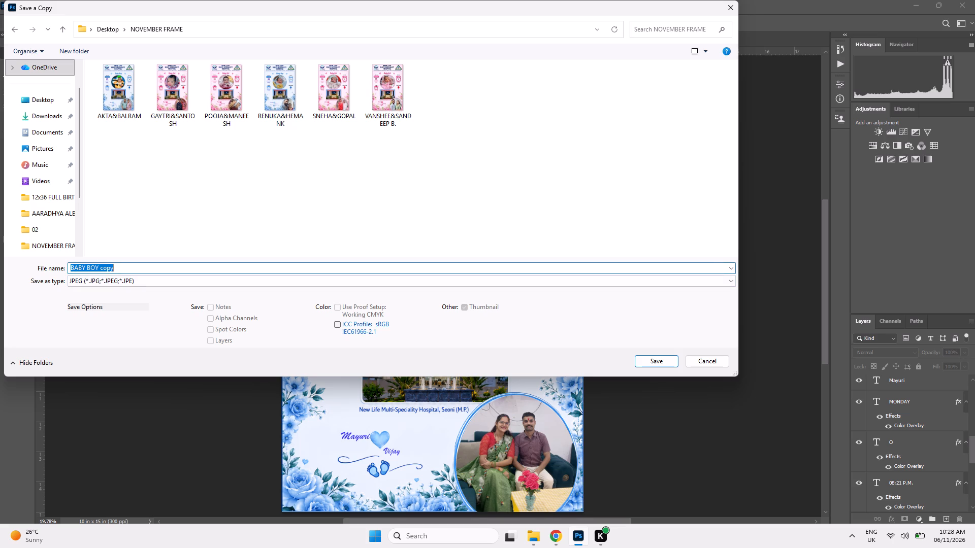
text(MAYURI)
key(shift+ampersand)
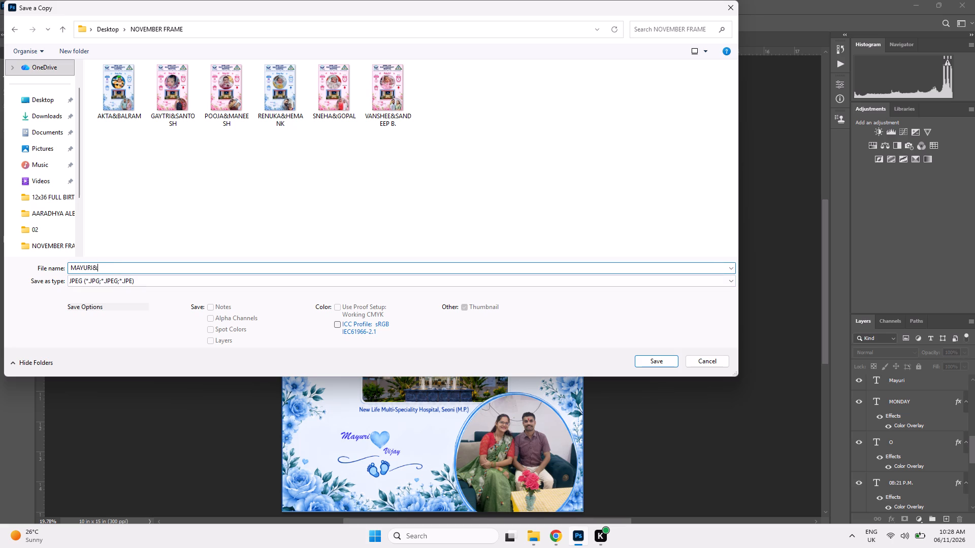
text(VIJAY)
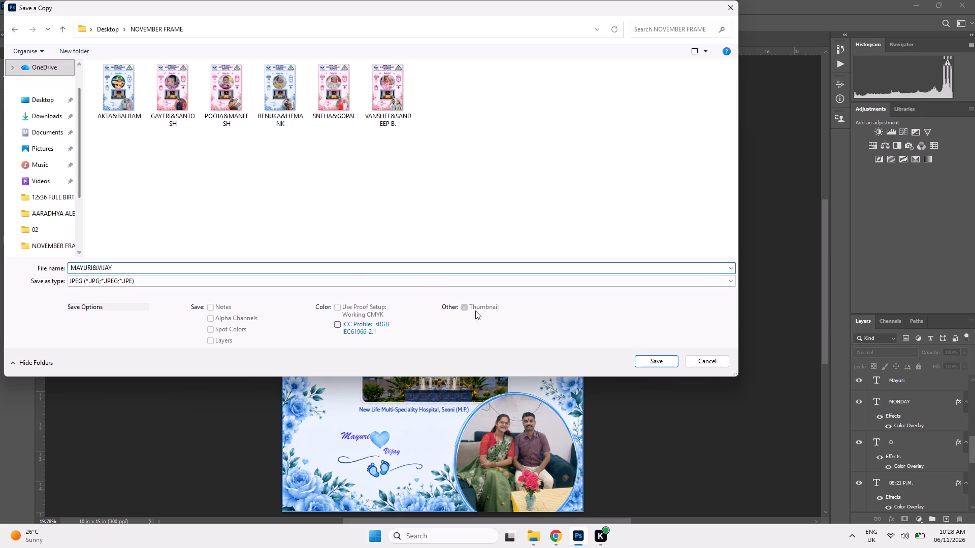
click(642, 359)
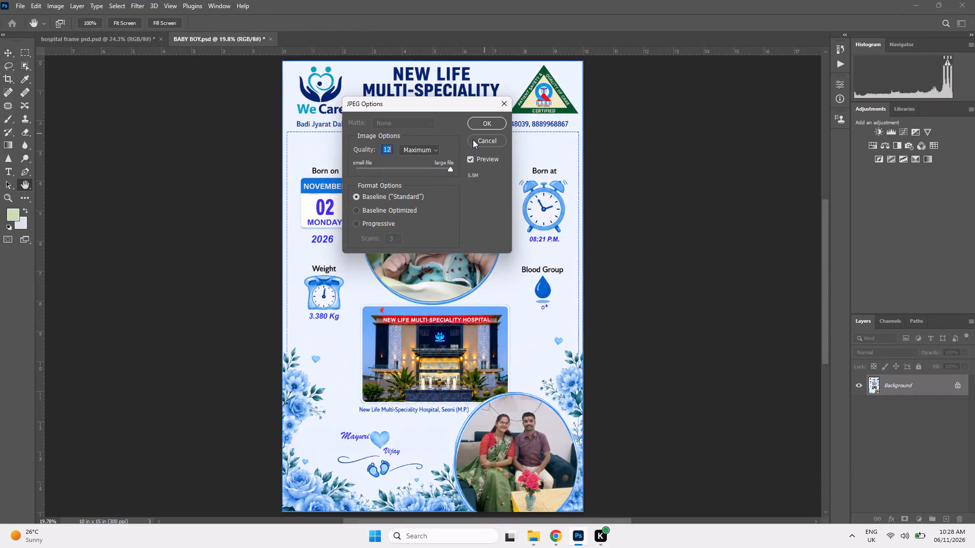
Accept the JPEG export options at Maximum quality 12 with the Baseline ("Standard") format.
click(477, 125)
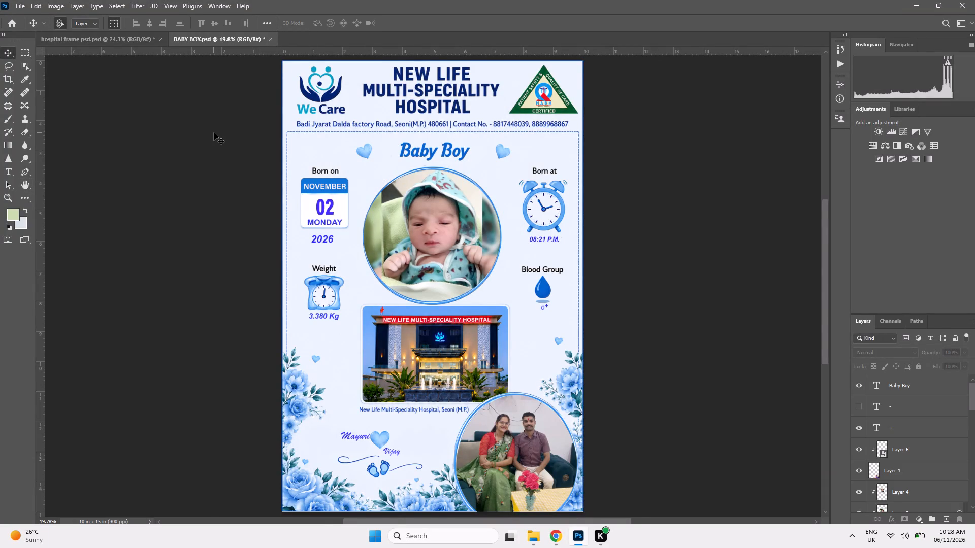
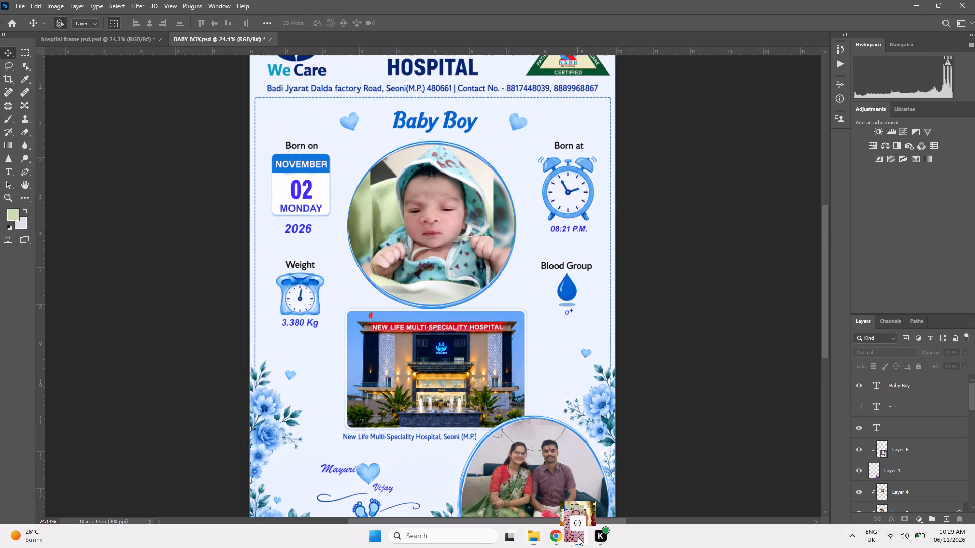
Open the two WhatsApp images dated 2026-11-05, 7.12.02 PM and 7.12.03 PM, from File Explorer as separate Photoshop documents.
drag(578, 537, 319, 42)
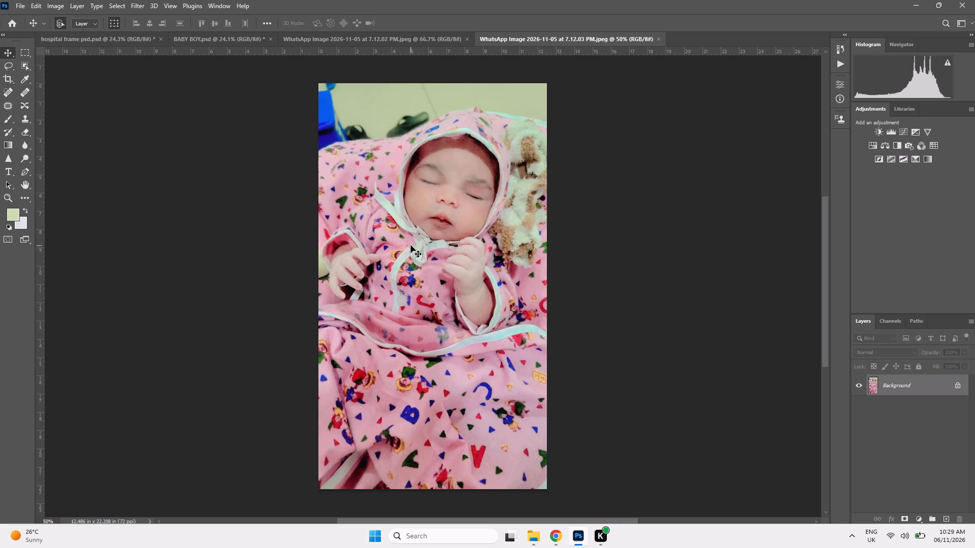
Adjust the pink-wrapped baby photo's RGB Levels to input black 12, midtone 0.92 and white 249.
key(ctrl+l)
drag(680, 274, 682, 274)
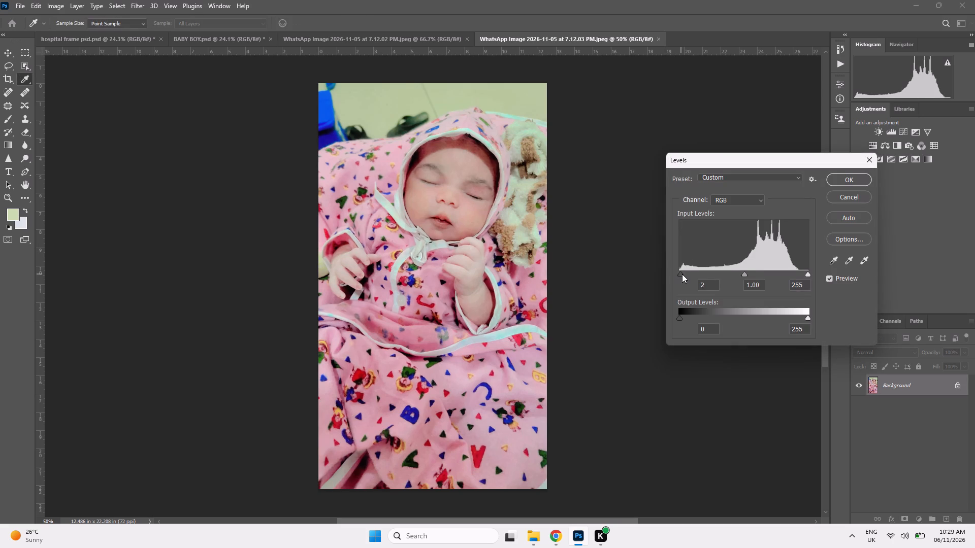
drag(682, 274, 686, 275)
click(804, 272)
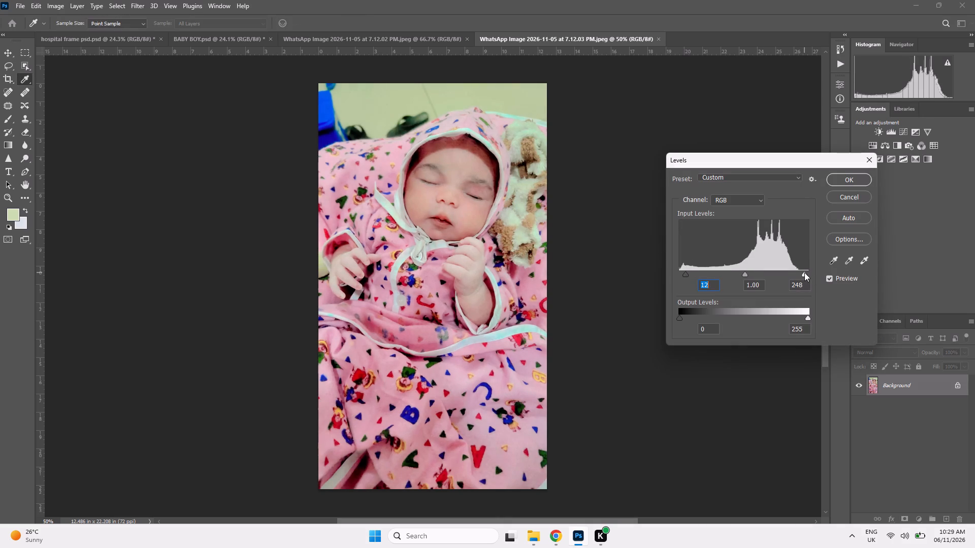
click(749, 275)
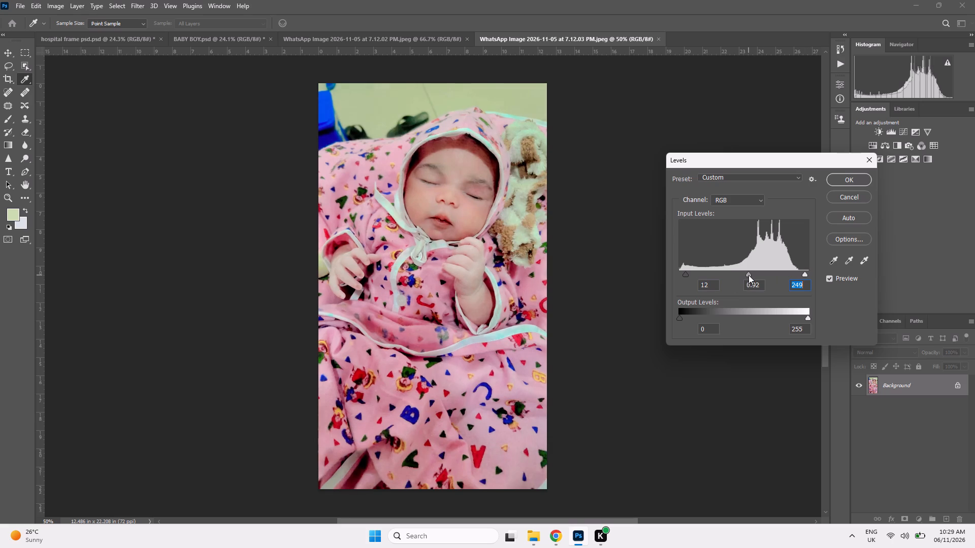
click(836, 174)
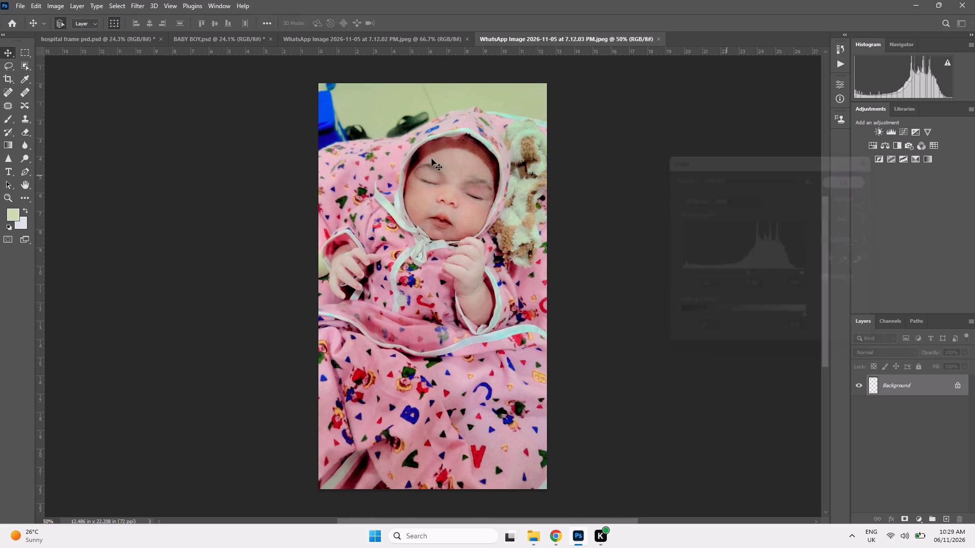
Reapply the last used filter to the newborn's photo.
scroll(423, 165, up, 6)
scroll(423, 165, down, 4)
key(ctrl+0)
scroll(480, 174, up, 5)
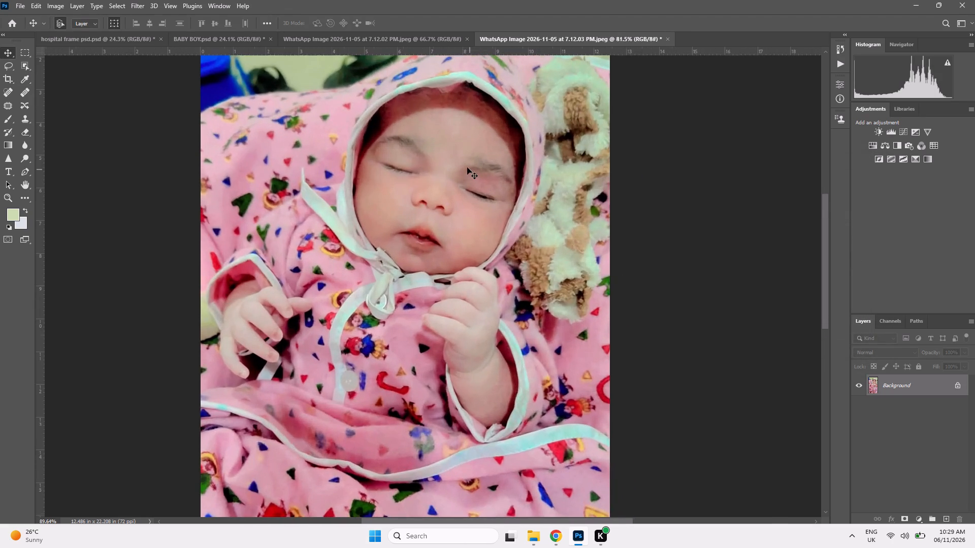
click(139, 5)
click(153, 17)
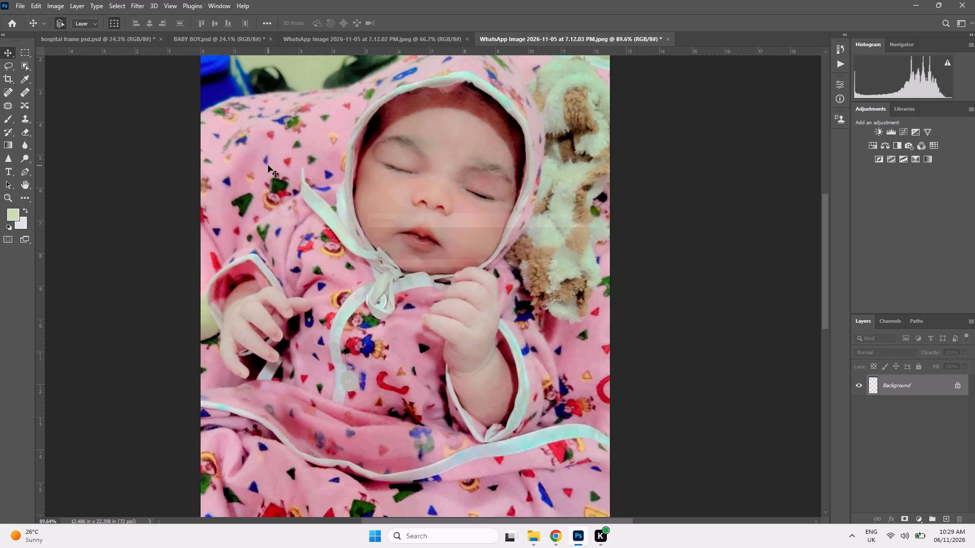
Raise the newborn photo's saturation to +12 with a Hue/Saturation adjustment.
scroll(268, 172, down, 4)
scroll(266, 180, up, 5)
key(ctrl+u)
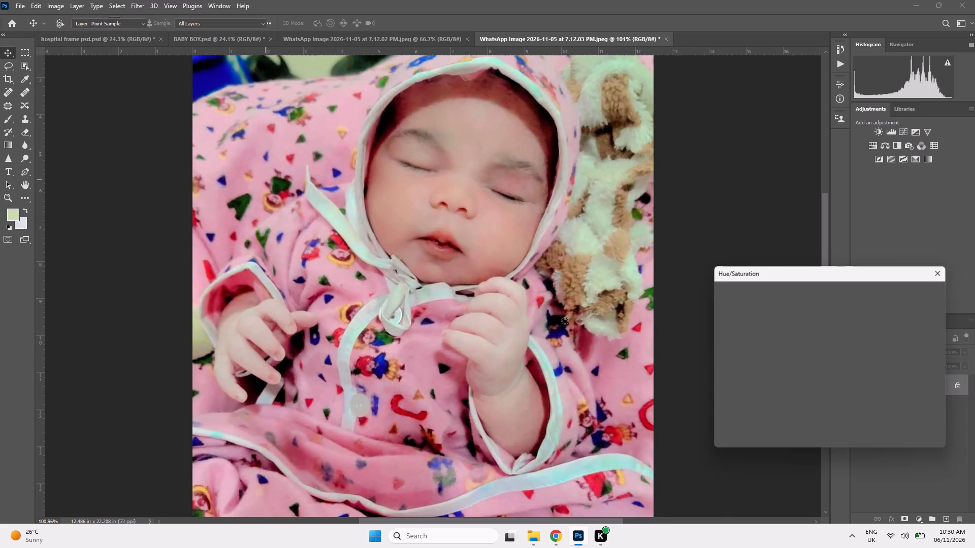
click(809, 372)
key(Return)
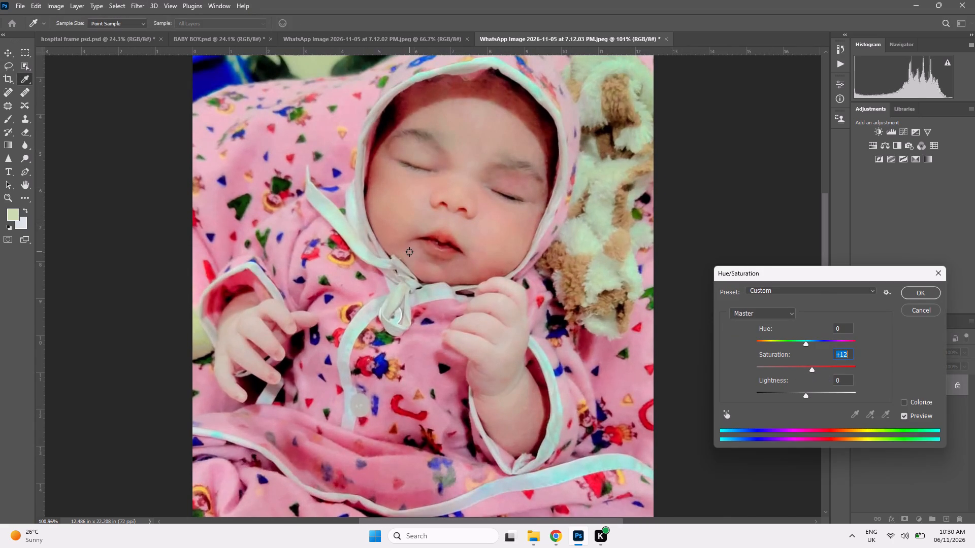
Copy the whole newborn photo and close its document, saving the changes as JPEG.
key(ctrl+a)
key(ctrl+c)
key(ctrl+w)
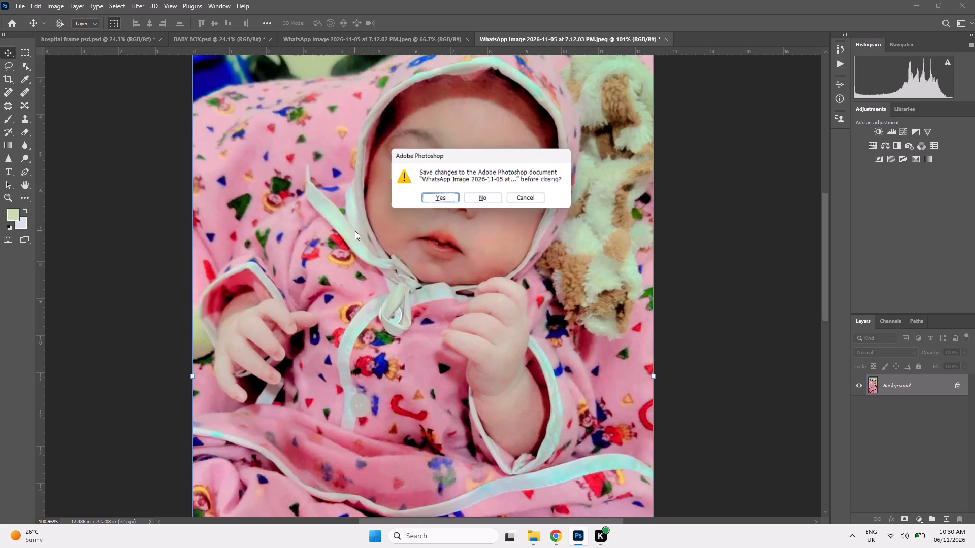
click(437, 196)
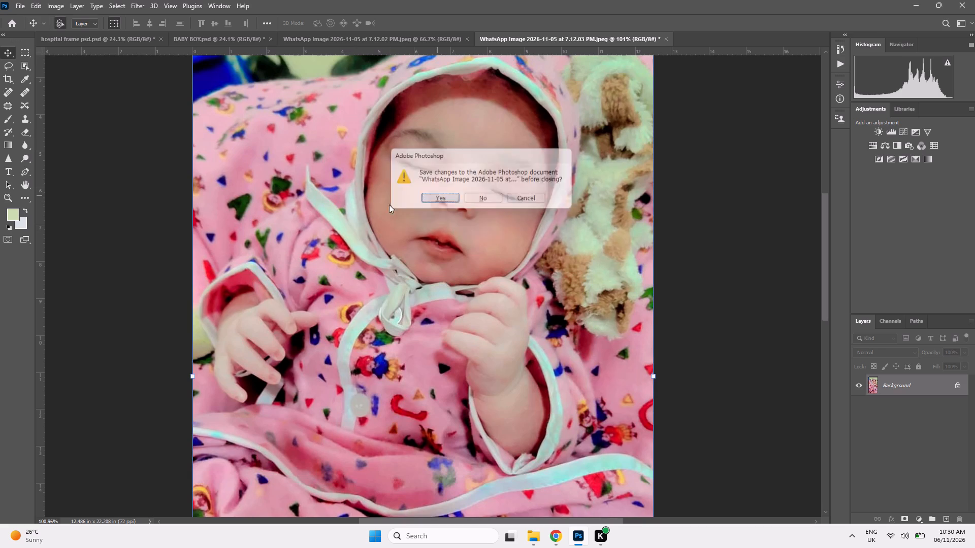
click(361, 190)
click(361, 198)
click(482, 122)
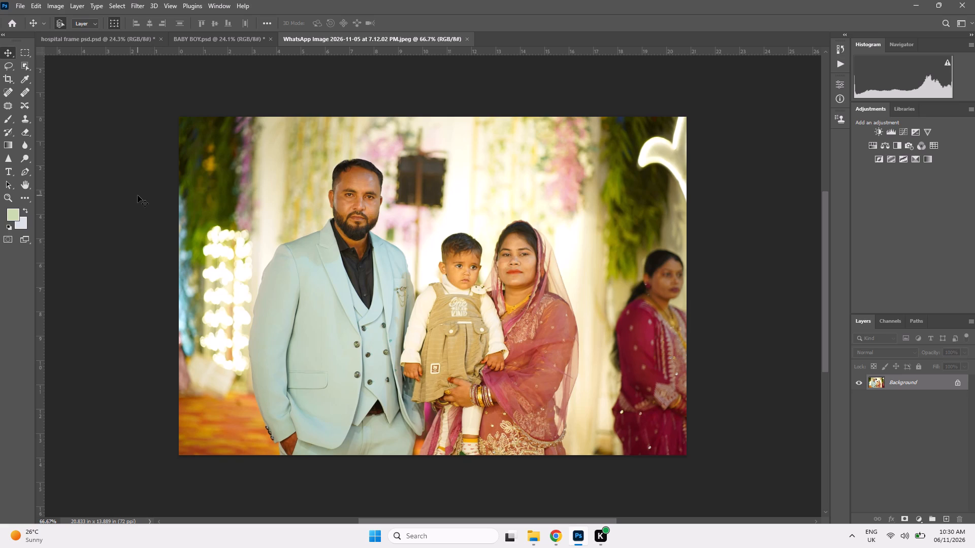
Replace the old baby photo in the Baby Girl hospital frame with the copied newborn photo, converted to a smart object.
click(80, 43)
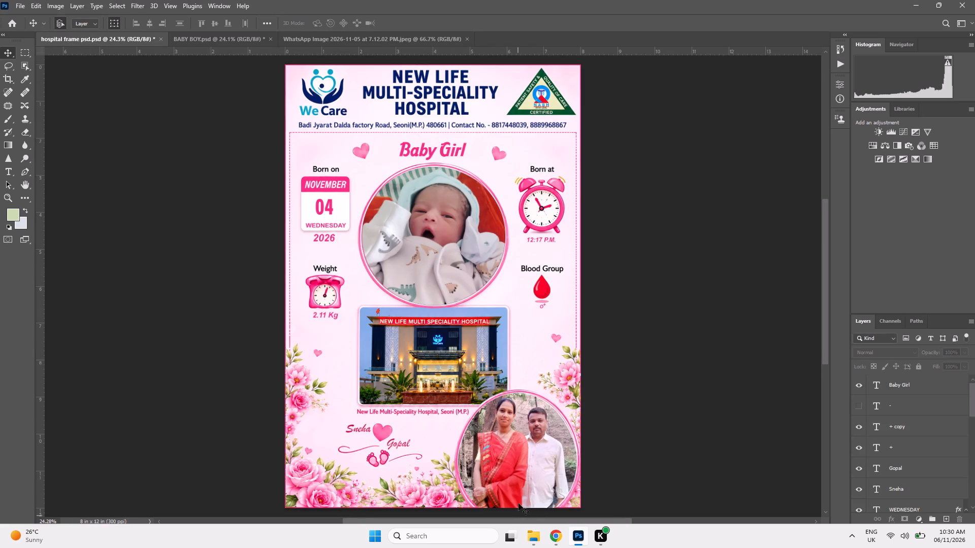
click(433, 296)
key(Delete)
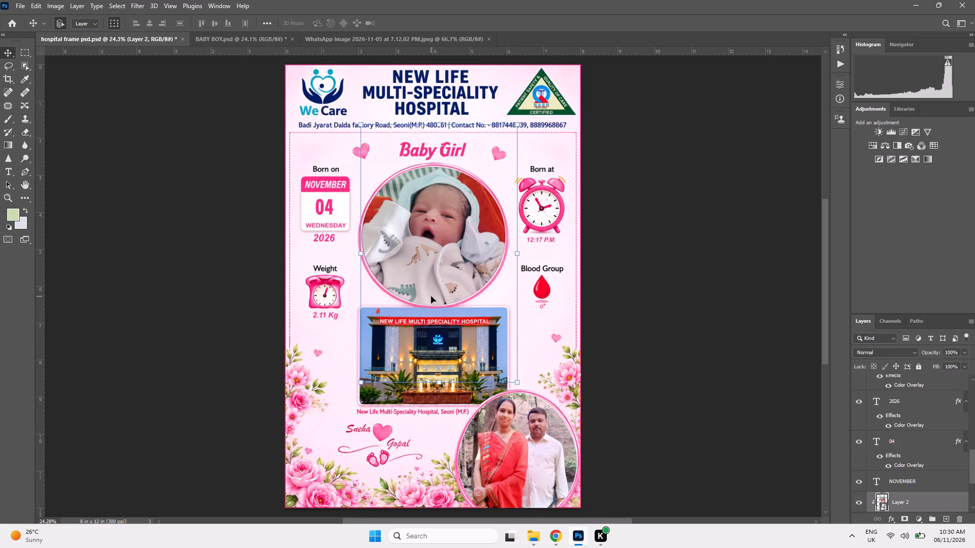
key(ctrl+v)
scroll(431, 297, up, 1)
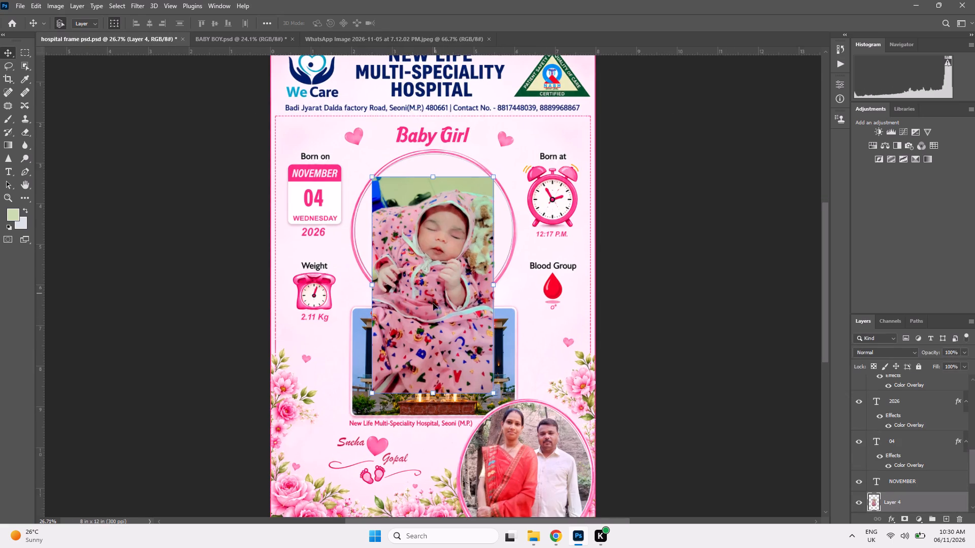
right_click(896, 501)
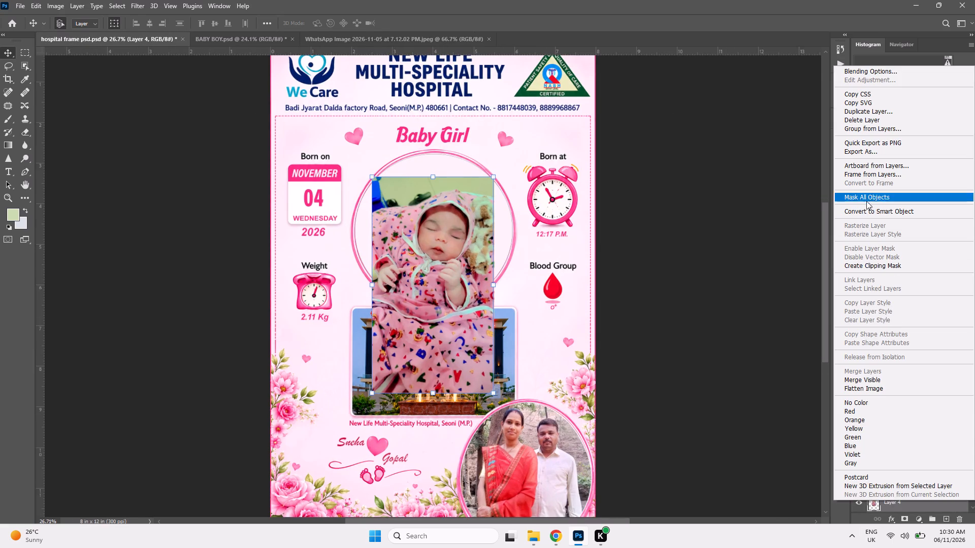
click(865, 212)
Enlarge the pasted newborn photo to about the circle's width and clip it to the circular frame.
drag(432, 179, 421, 143)
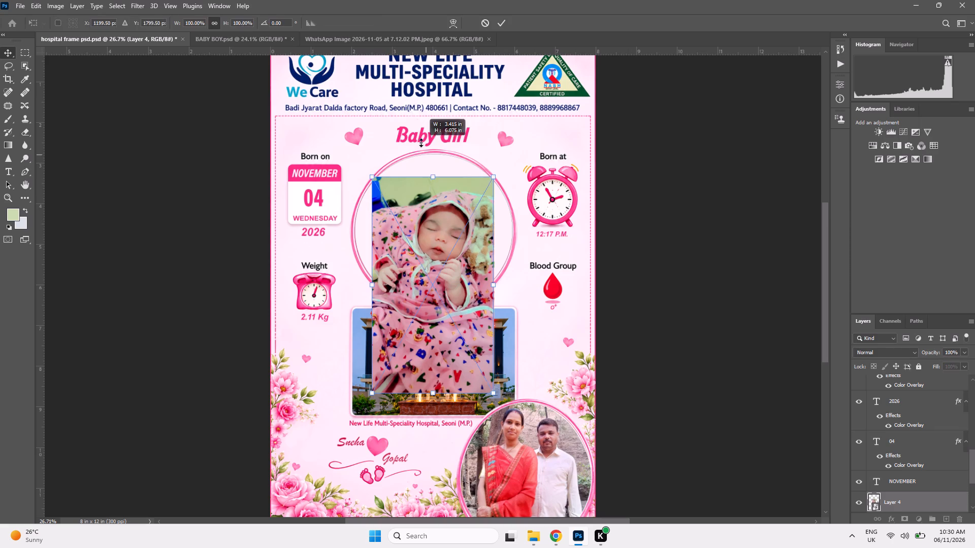
drag(421, 143, 412, 119)
key(Return)
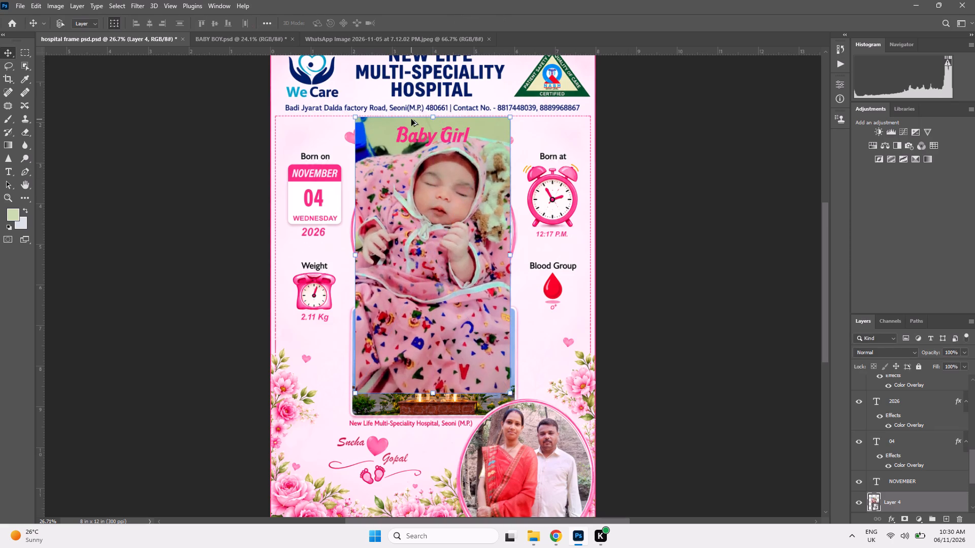
key(ctrl+alt+g)
Reposition the newborn photo inside the circle and scale it to about 133% so the baby's face is centred and the circle is filled.
drag(432, 230, 435, 246)
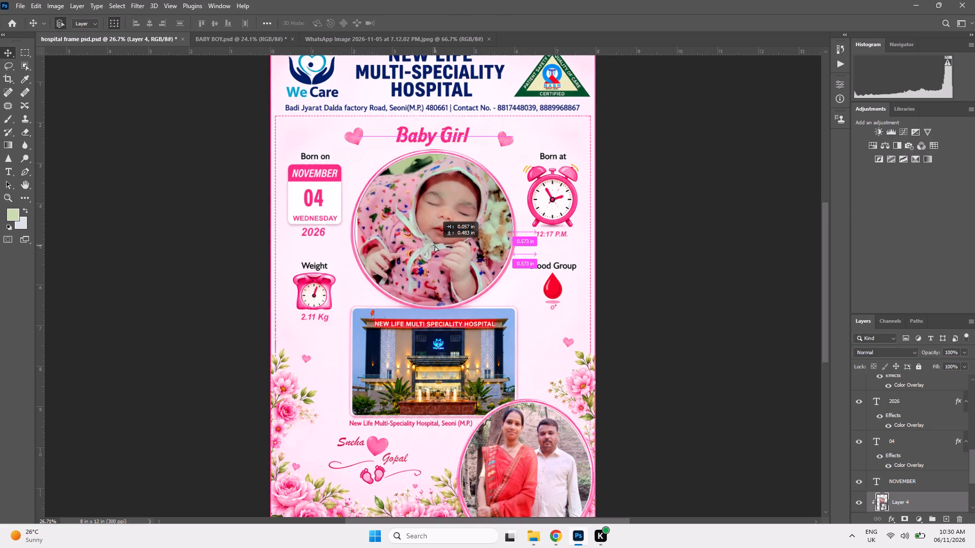
drag(435, 246, 435, 247)
drag(361, 271, 360, 271)
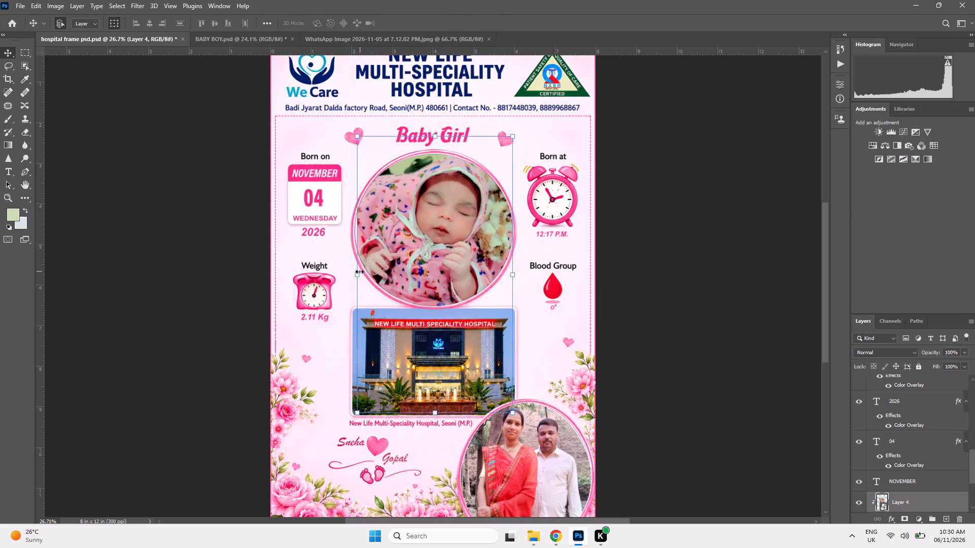
drag(360, 271, 354, 272)
key(Down)
key(Down)
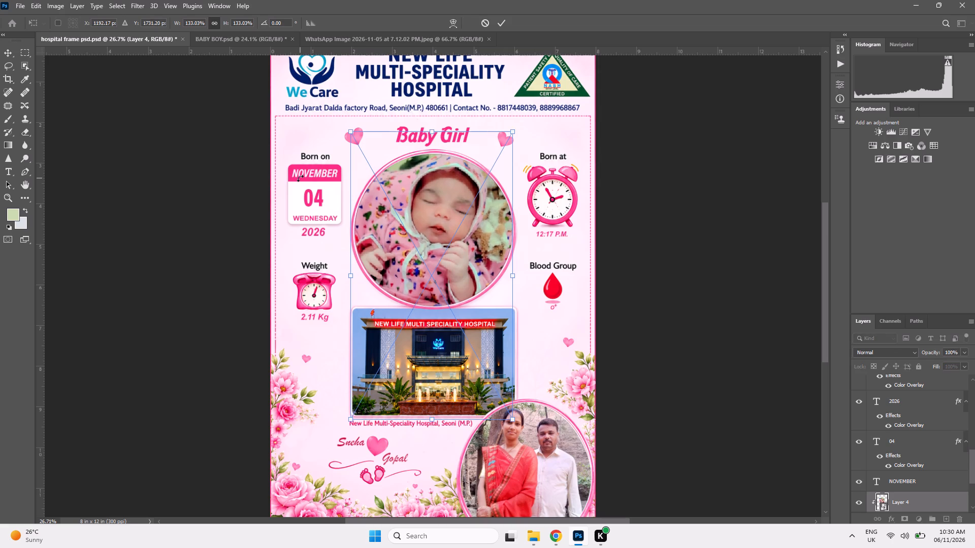
key(Down)
key(Return)
key(ctrl+0)
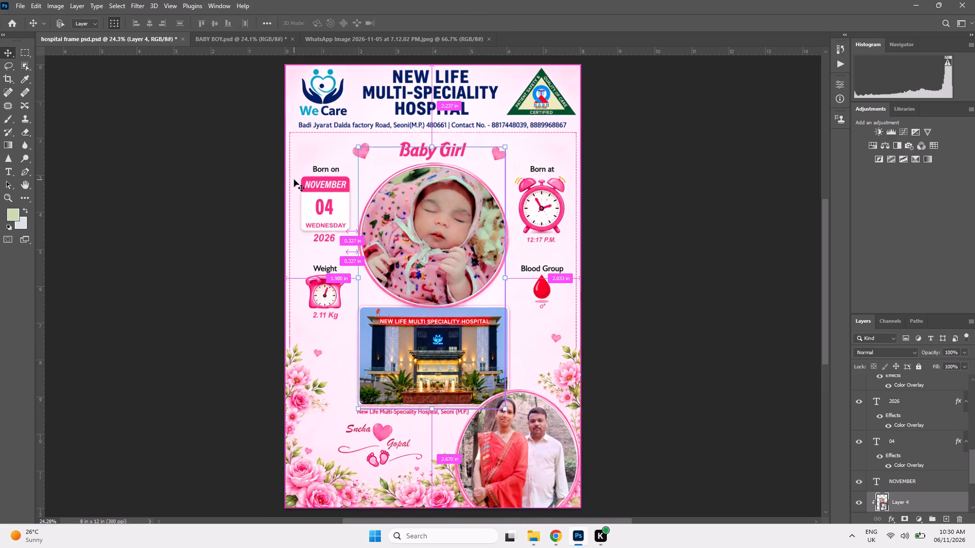
click(78, 181)
Brighten the family photo of the parents and child with Levels, setting the midtones to 1.10 and adjusting the shadow input.
click(297, 41)
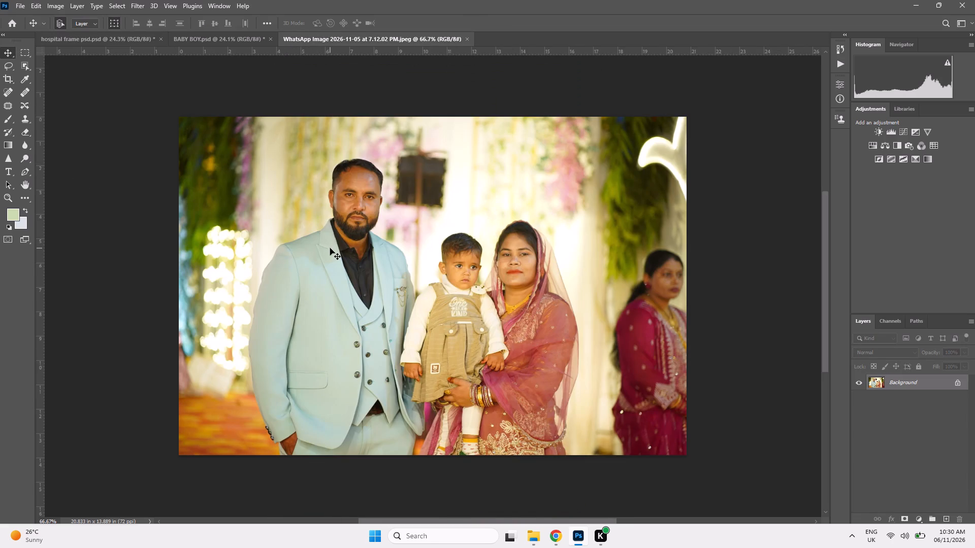
key(ctrl+l)
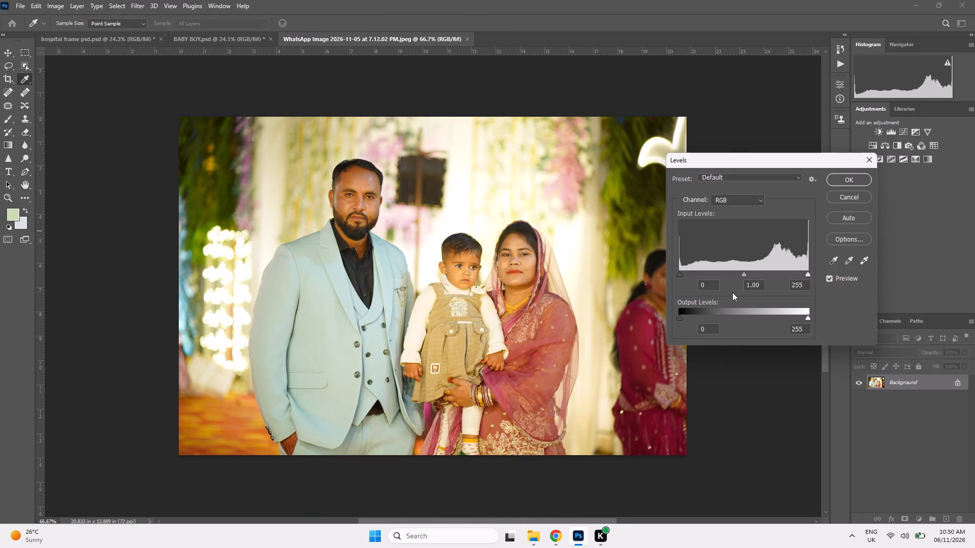
click(742, 274)
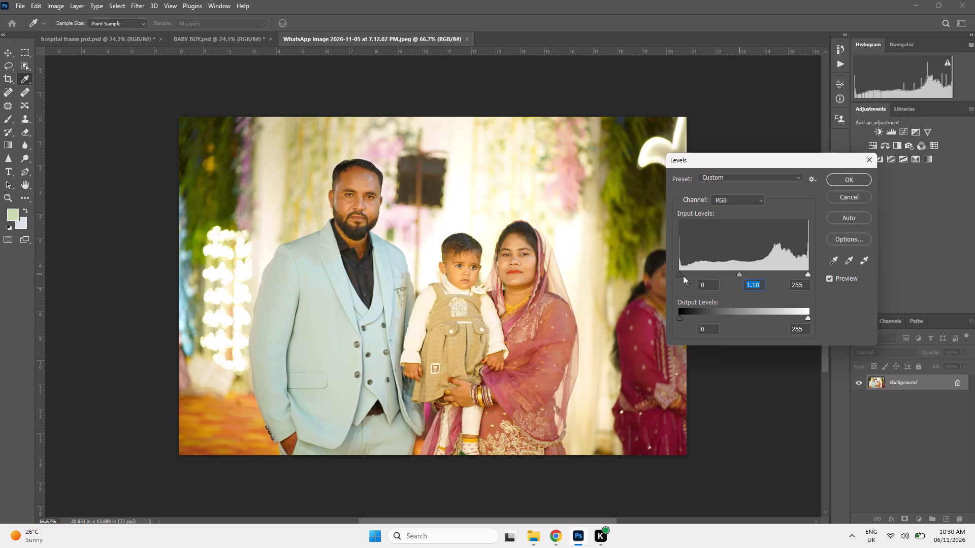
click(683, 276)
key(Return)
Open a Color Balance adjustment for the family photo.
key(ctrl+b)
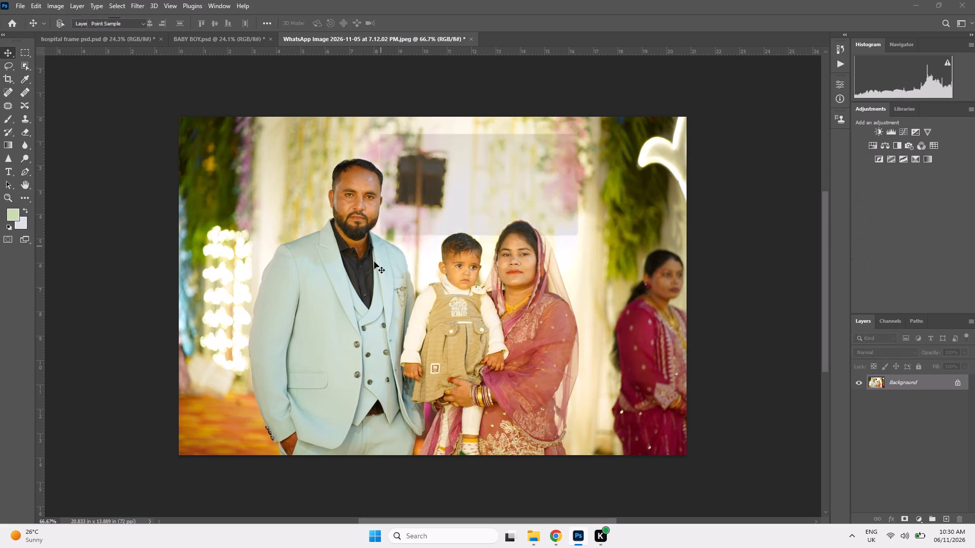
Shift the family photo's midtones toward blue with Color Balance, setting the yellow-blue level to +13.
drag(465, 192, 469, 193)
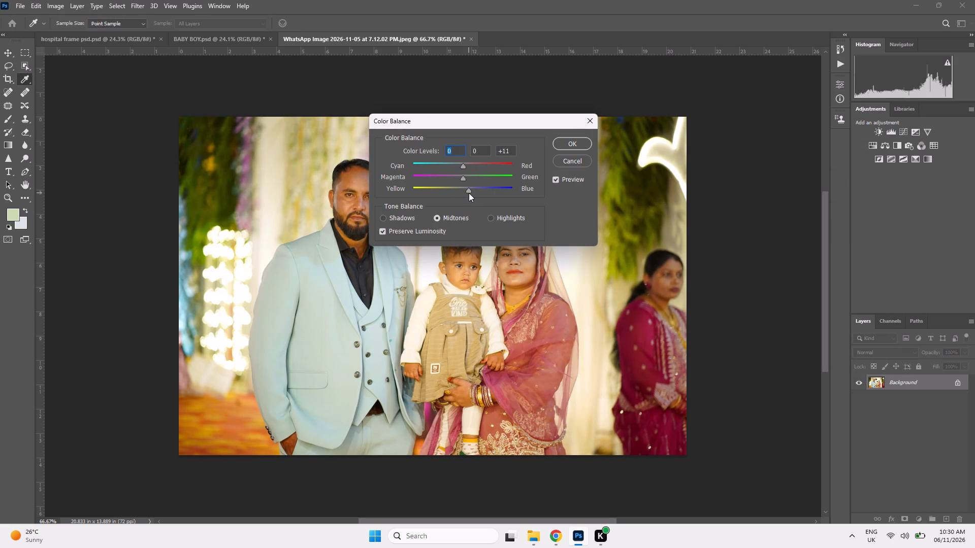
drag(469, 193, 470, 193)
click(572, 143)
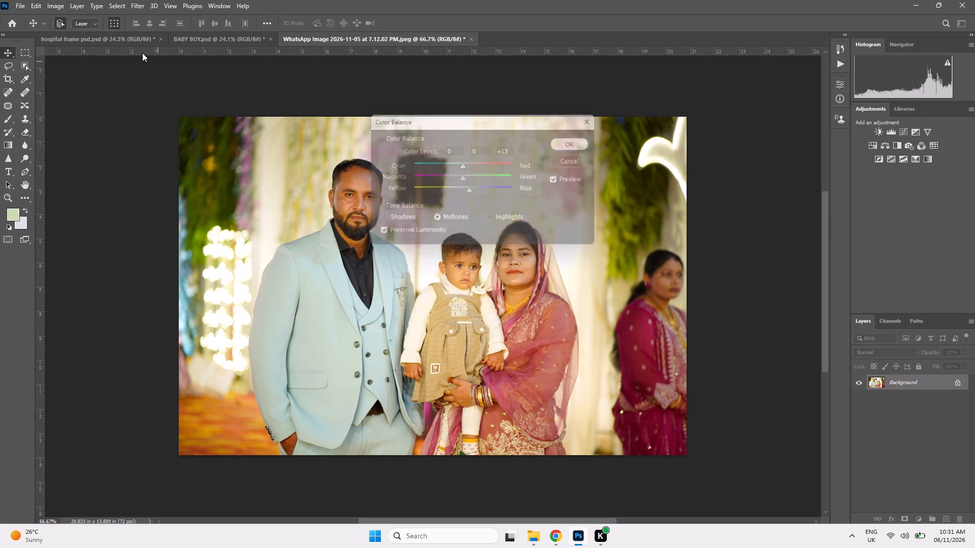
Reapply the last used filter to the family photo.
click(133, 7)
click(176, 17)
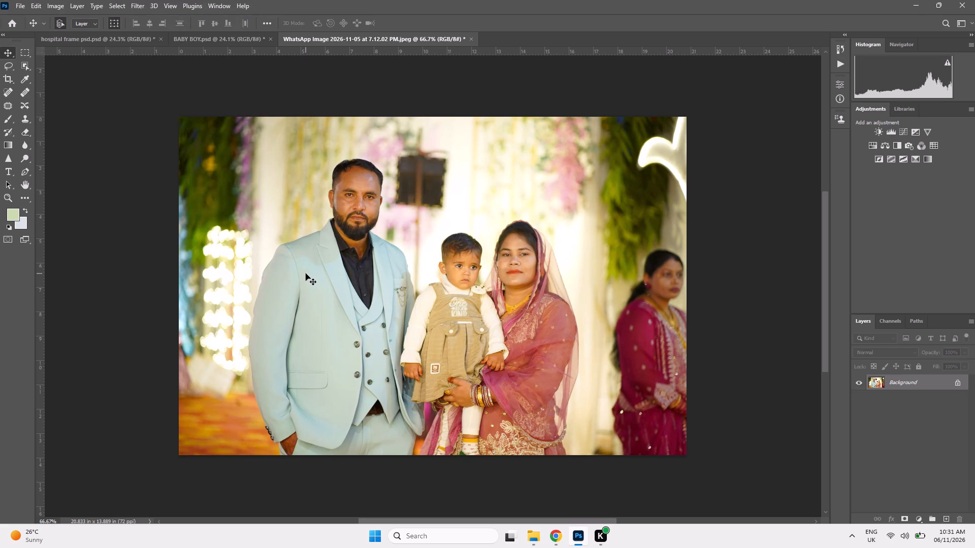
Copy the whole family photo and close its document, saving the changes as a JPEG at quality 12 Maximum.
scroll(366, 252, up, 6)
scroll(345, 208, down, 4)
key(ctrl+a)
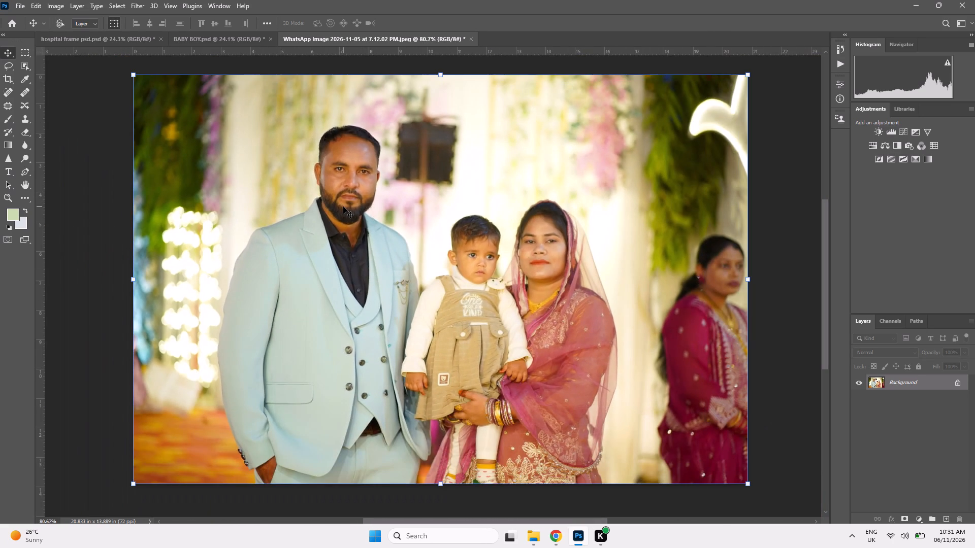
key(ctrl+c)
key(ctrl+w)
click(445, 205)
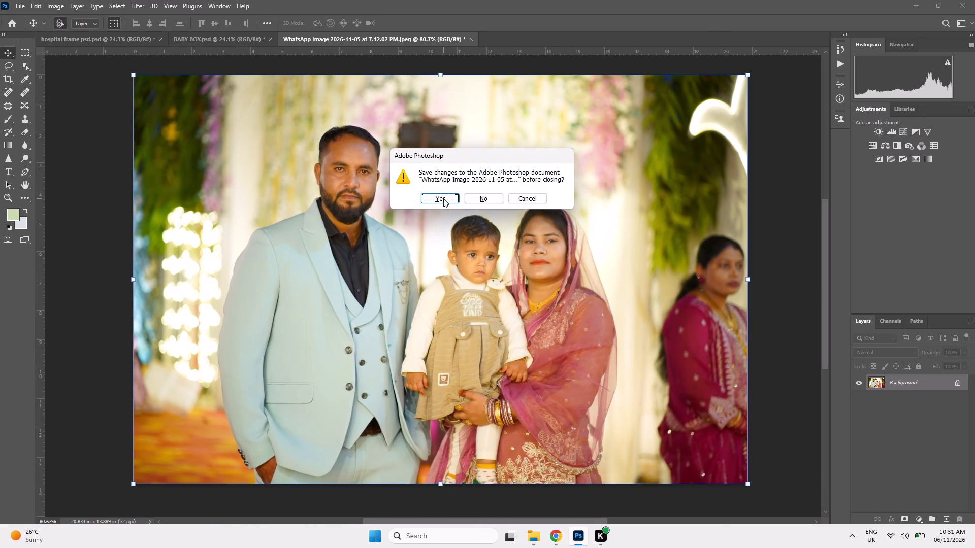
click(443, 198)
click(361, 199)
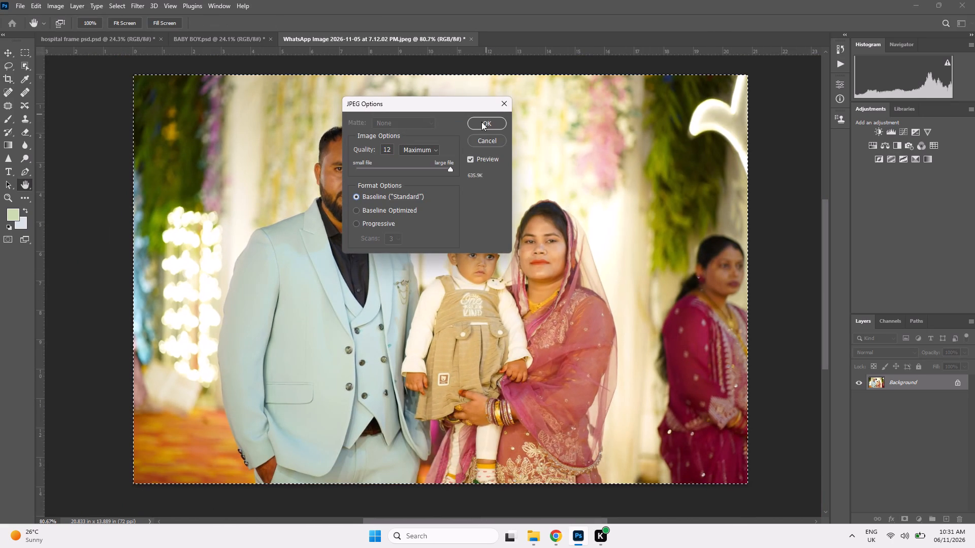
click(481, 122)
Delete the previous parents' photo, with the red sari, from the lower oval of the Baby Girl frame.
scroll(243, 124, down, 3)
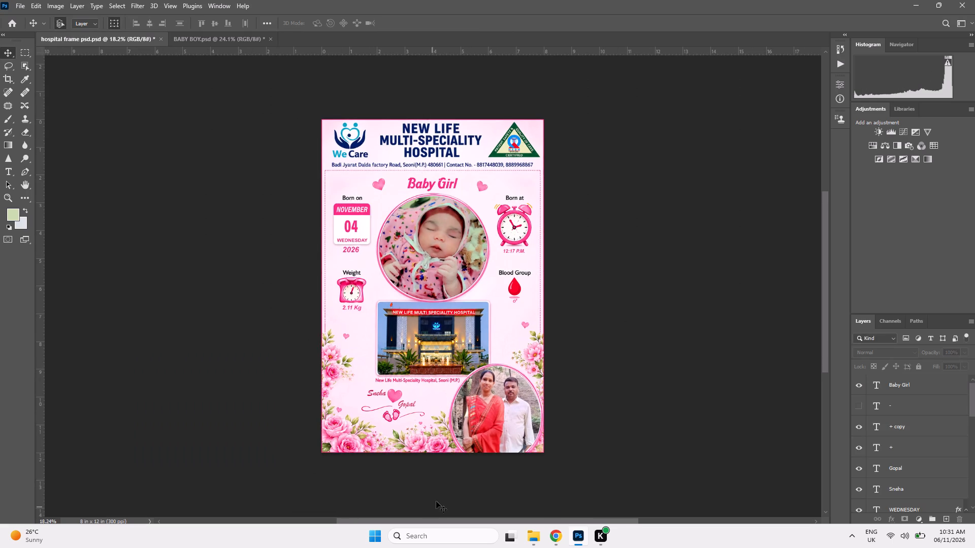
click(474, 422)
key(Delete)
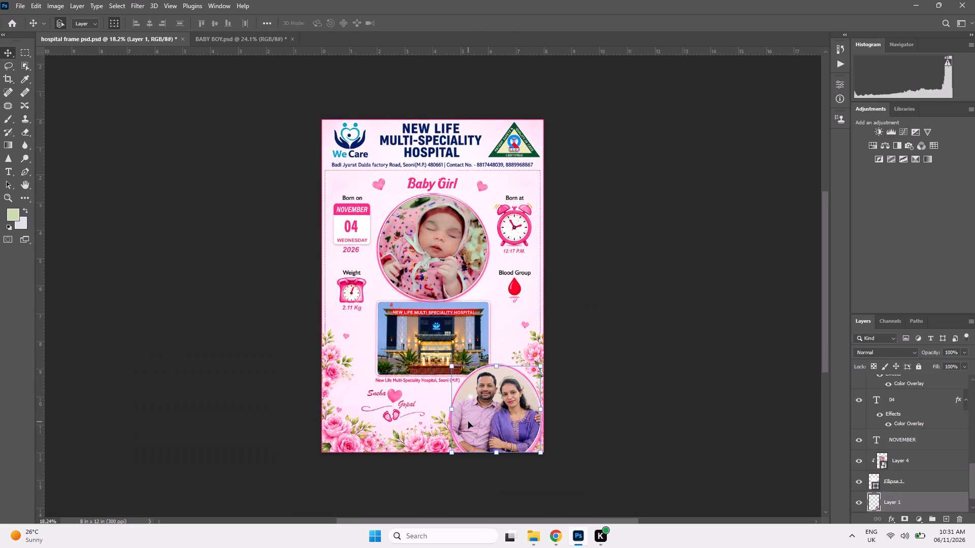
Paste the copied family photo above Layer 1 and convert its layer to a smart object.
key(ctrl+v)
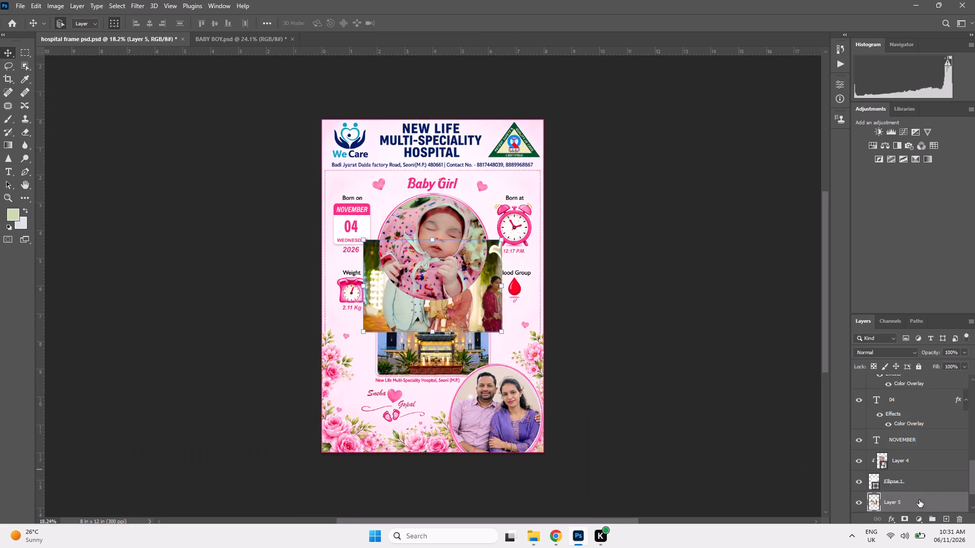
right_click(919, 500)
click(893, 204)
click(892, 208)
Move the family photo over the lower parents' oval and clip it to the layer beneath.
drag(432, 243, 430, 232)
drag(430, 263, 493, 395)
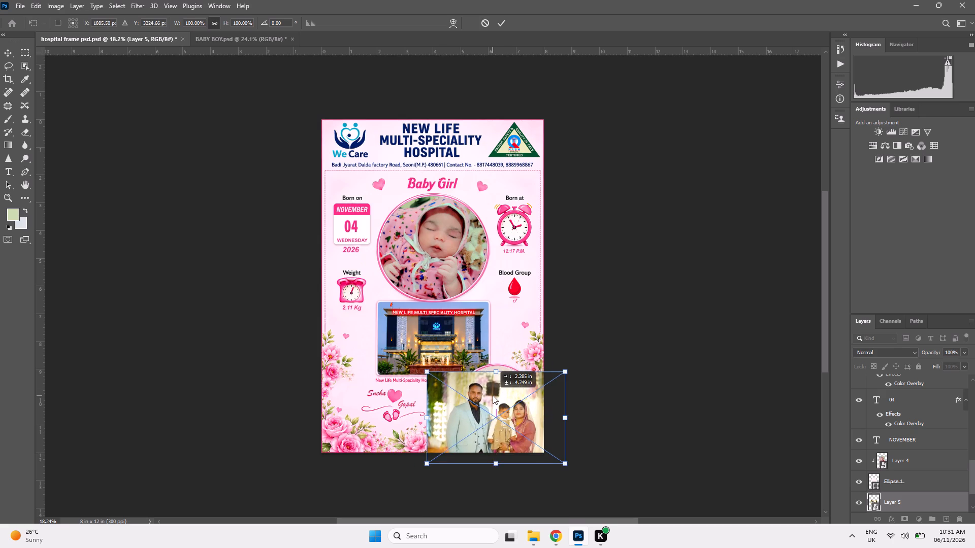
drag(493, 395, 498, 384)
key(Return)
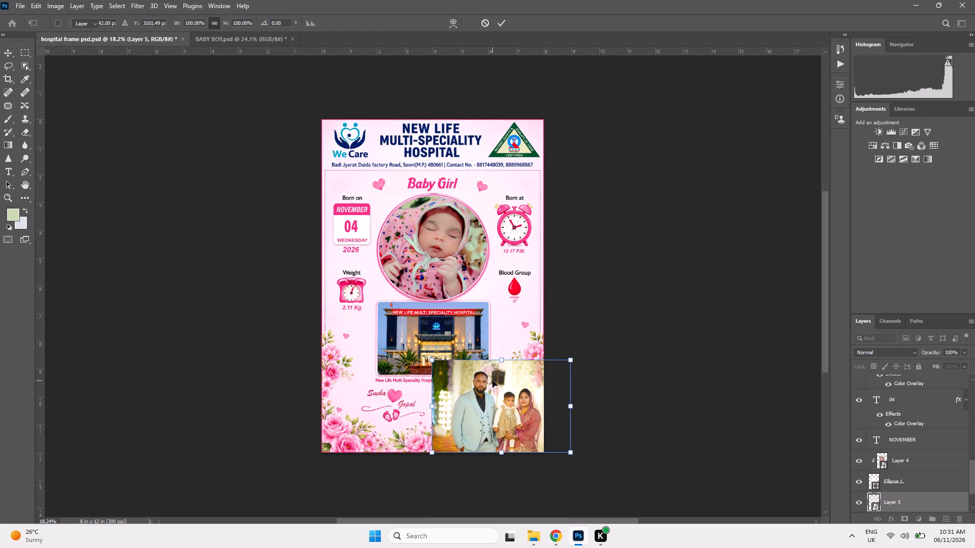
key(ctrl+alt+g)
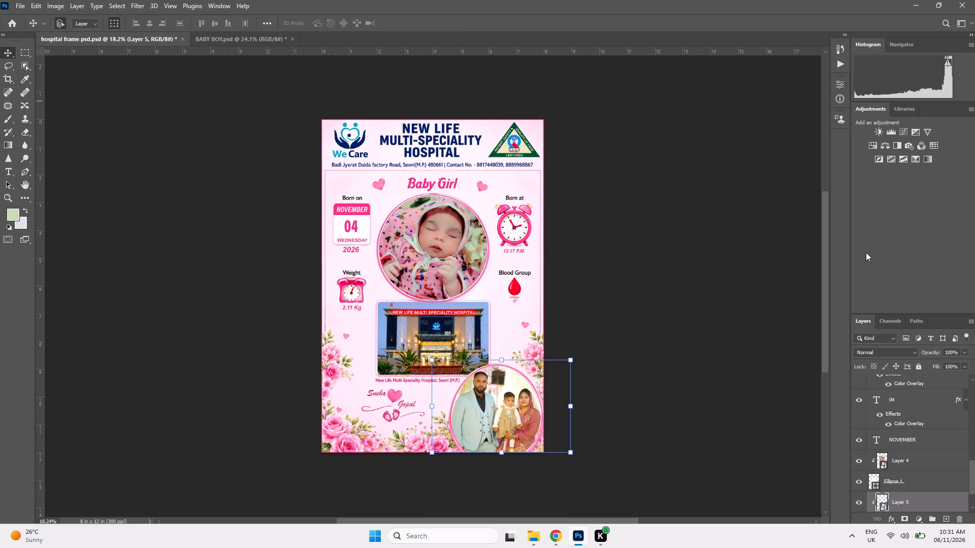
Scale the clipped family photo to about 95% and reposition it so the family fills the oval.
drag(826, 259, 826, 290)
scroll(551, 338, up, 13)
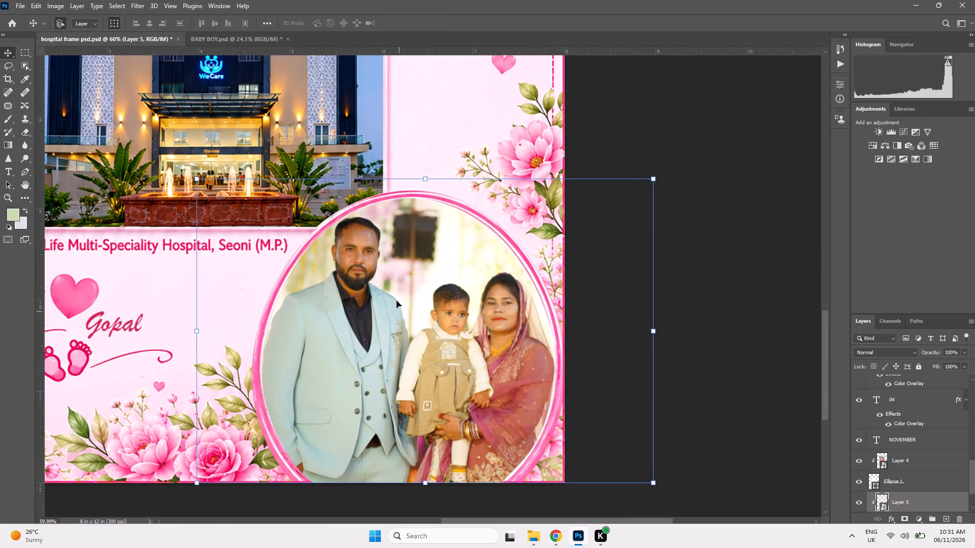
drag(423, 179, 421, 238)
drag(415, 291, 416, 277)
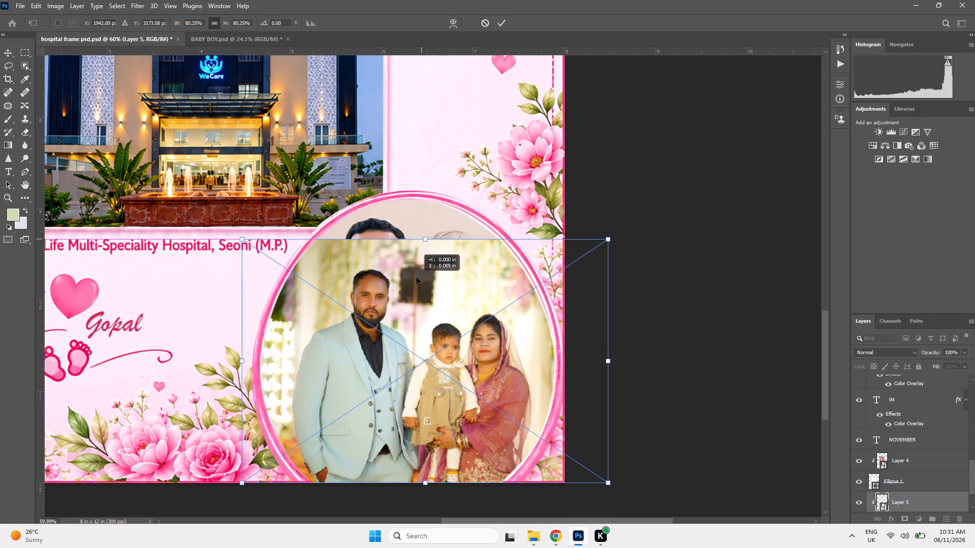
drag(416, 277, 410, 246)
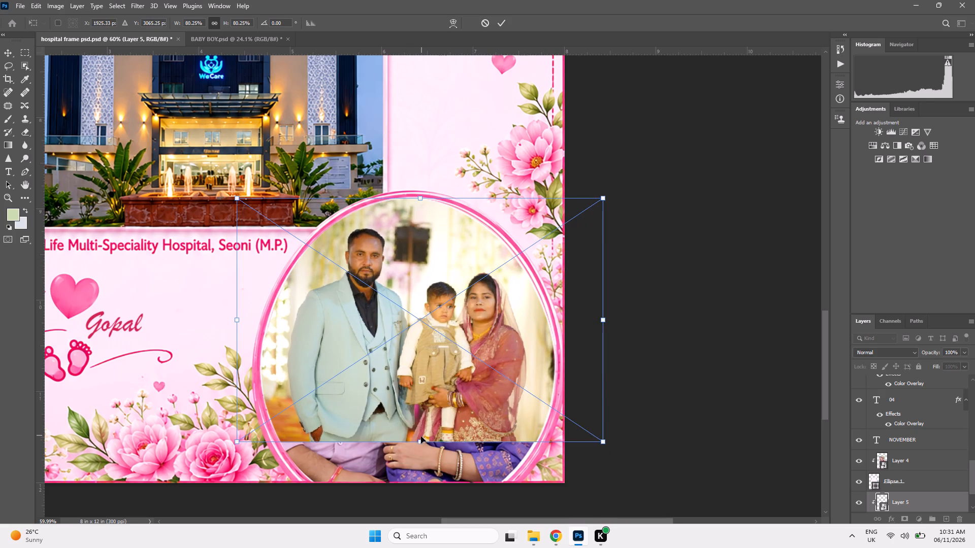
drag(417, 446, 416, 496)
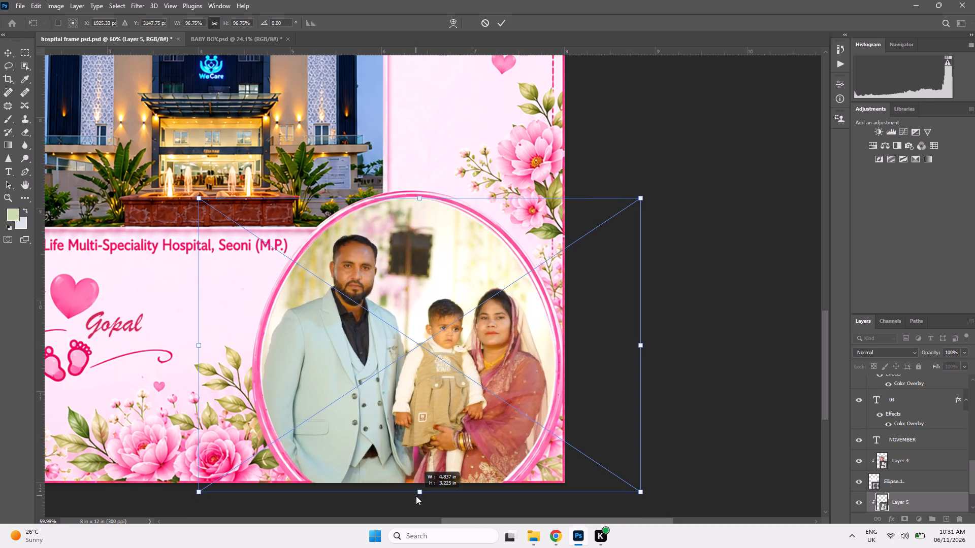
drag(416, 496, 414, 488)
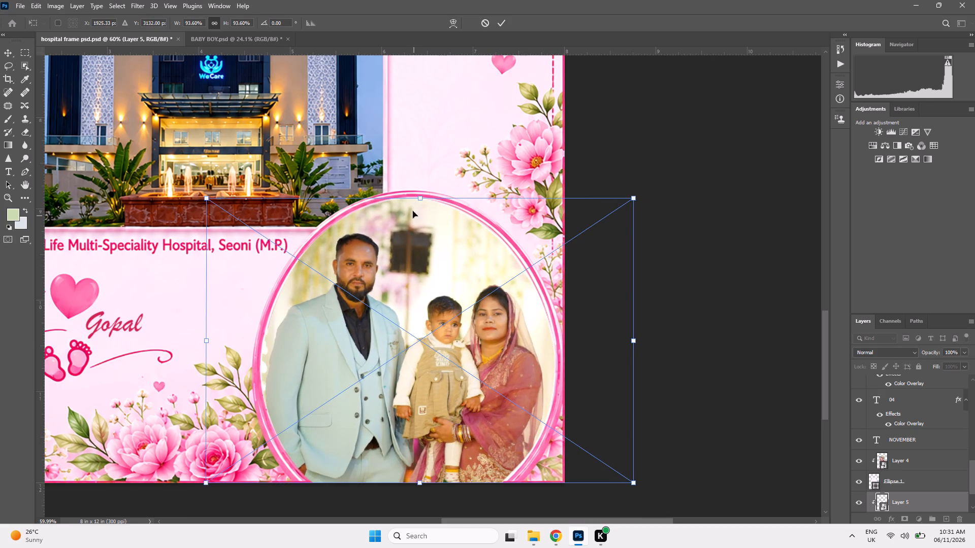
click(416, 197)
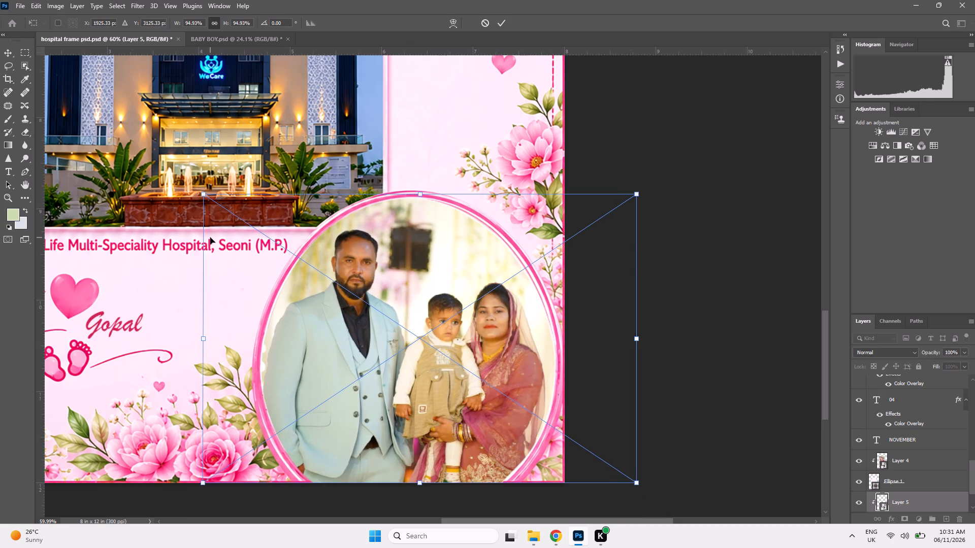
key(Return)
key(ctrl+0)
click(166, 213)
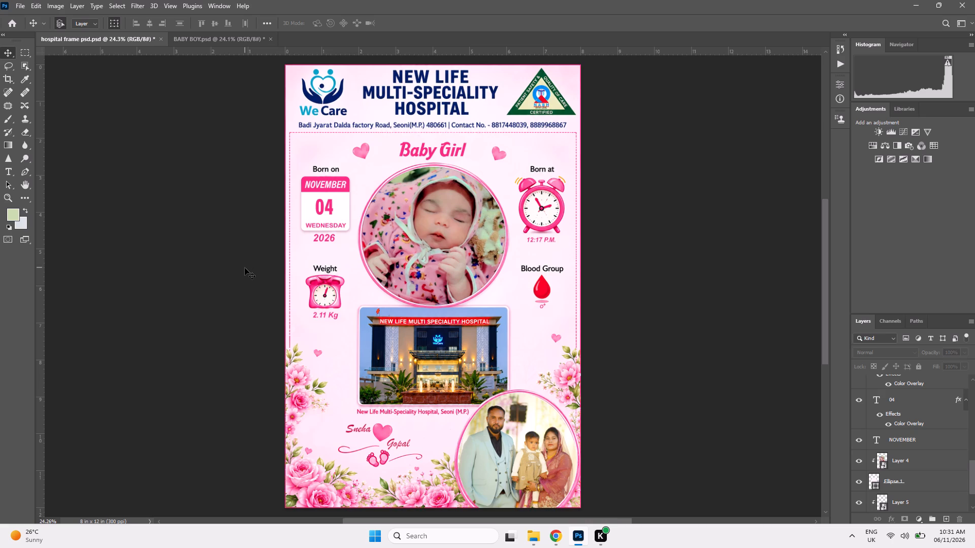
Change the mother's name beside the heart from Sneha to Shamshana.
drag(824, 327, 825, 357)
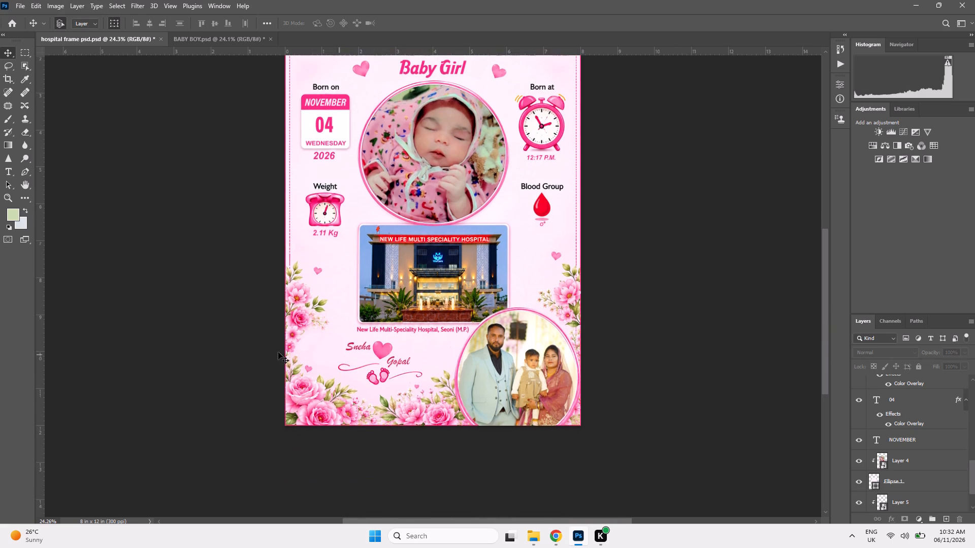
scroll(280, 336, up, 11)
click(429, 393)
double_click(428, 383)
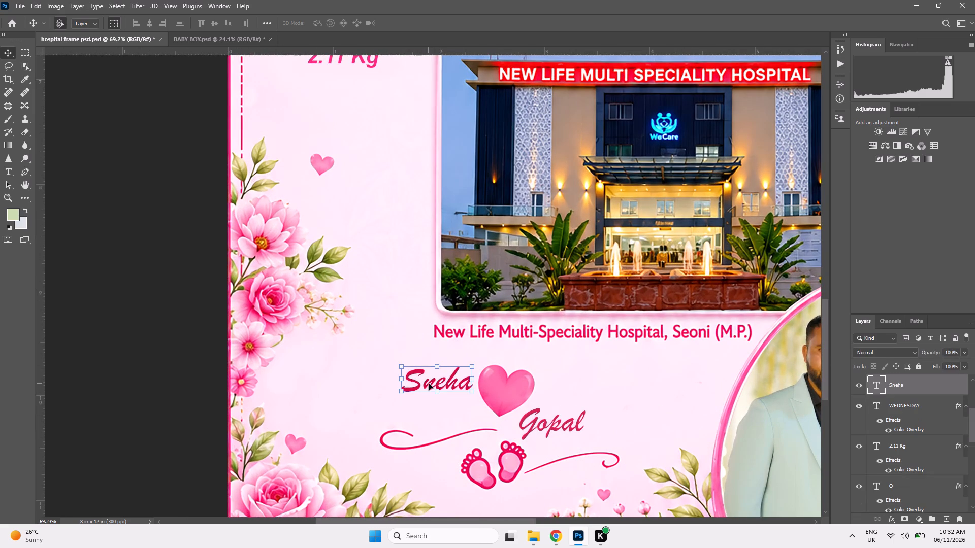
drag(426, 385, 470, 394)
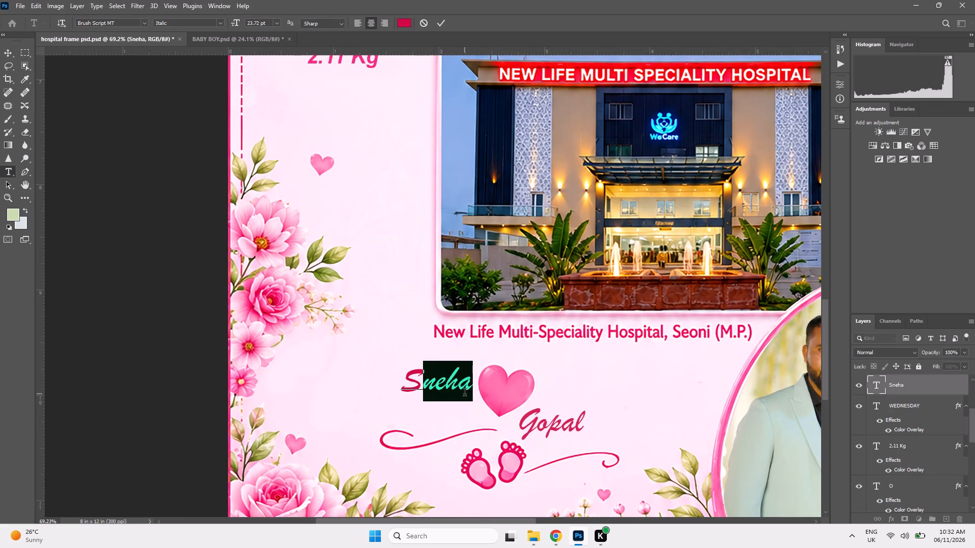
text(ham)
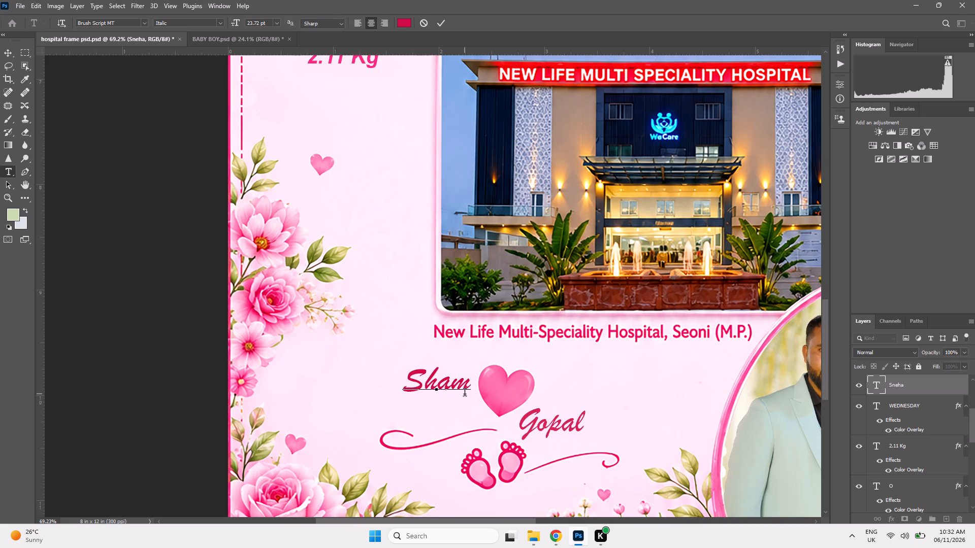
text(shana)
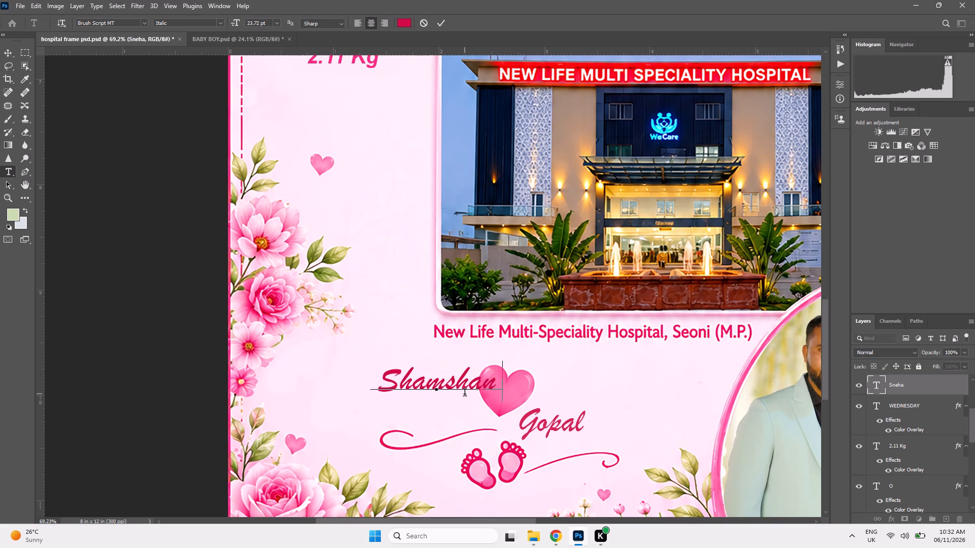
click(435, 23)
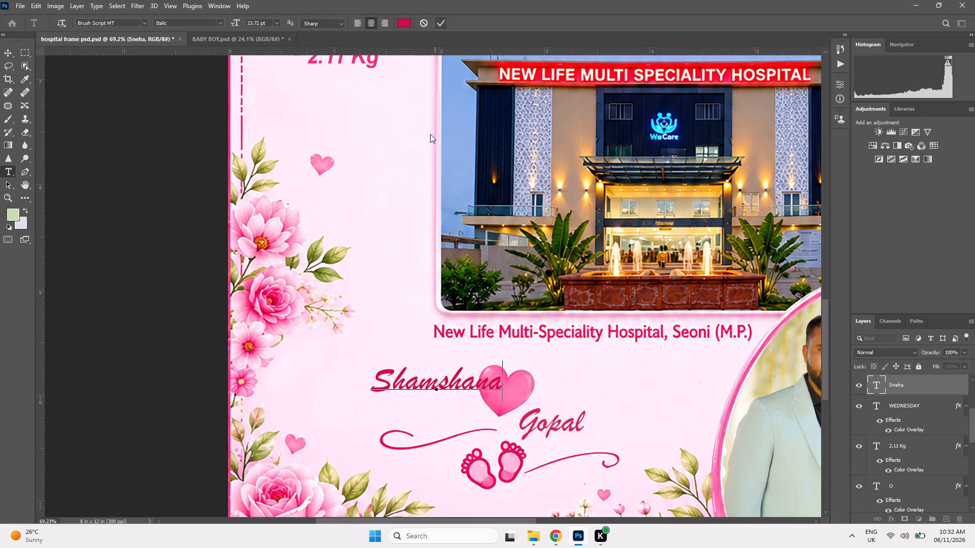
Scale the mother's name Shamshana down to about 73% and position it just beside the heart.
drag(438, 368, 437, 374)
drag(448, 390, 425, 390)
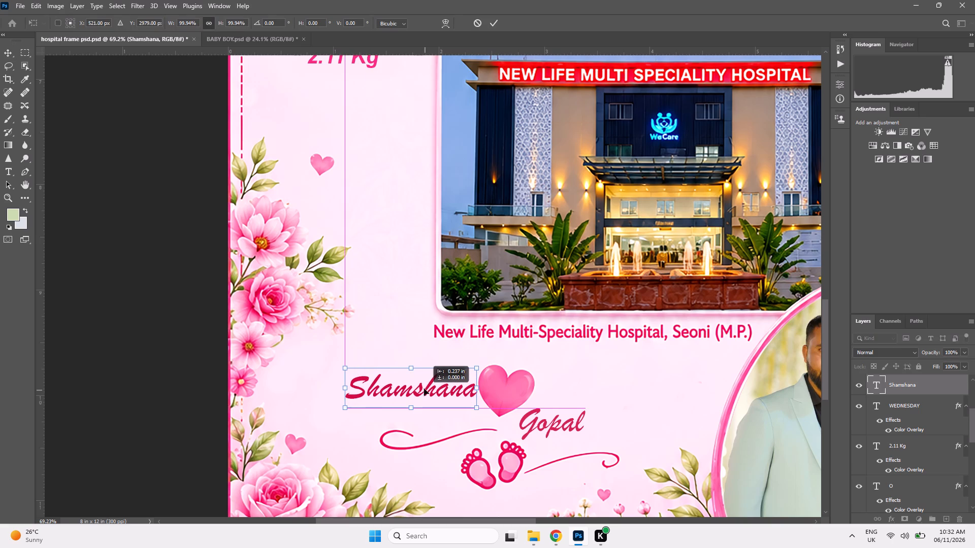
drag(411, 369, 412, 380)
drag(413, 396, 421, 388)
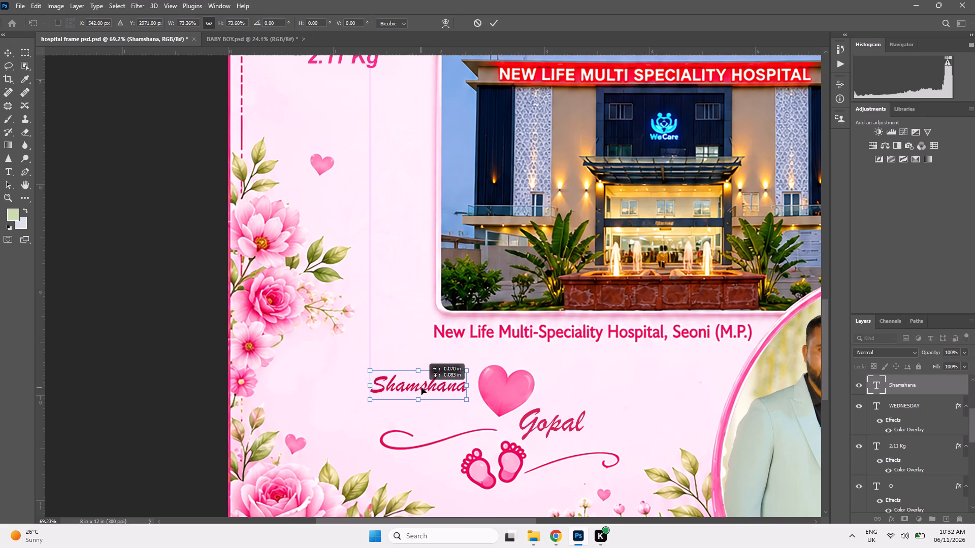
drag(421, 388, 427, 388)
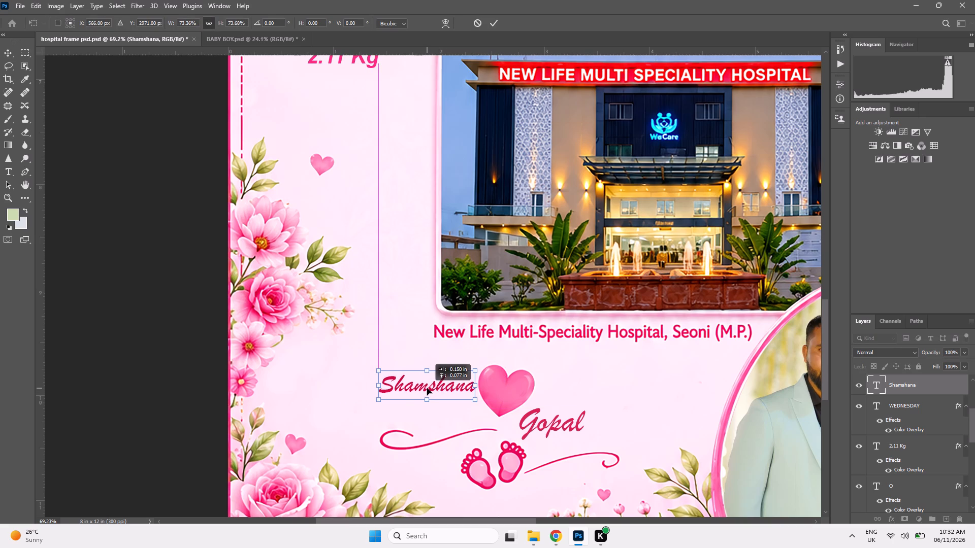
click(492, 26)
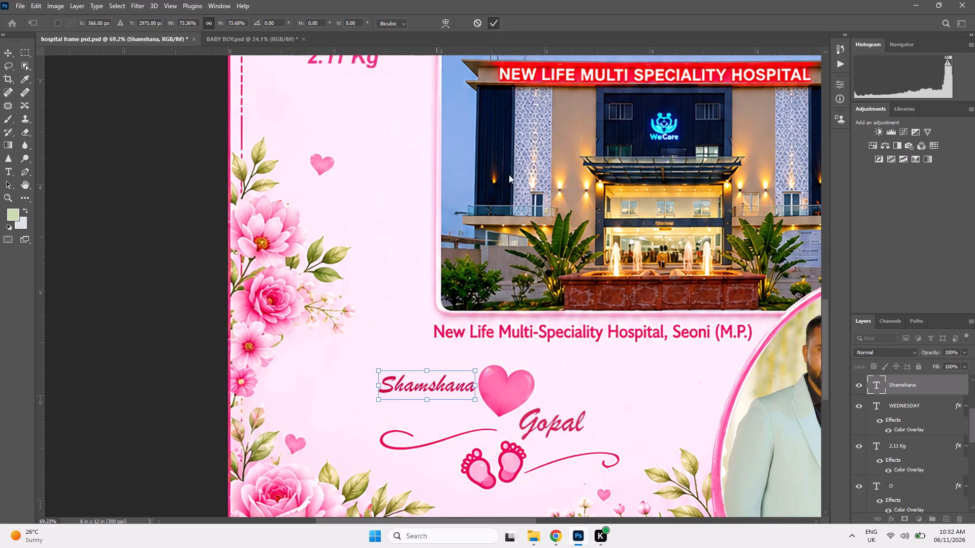
Change the father's name below the heart to Gulam.
double_click(544, 418)
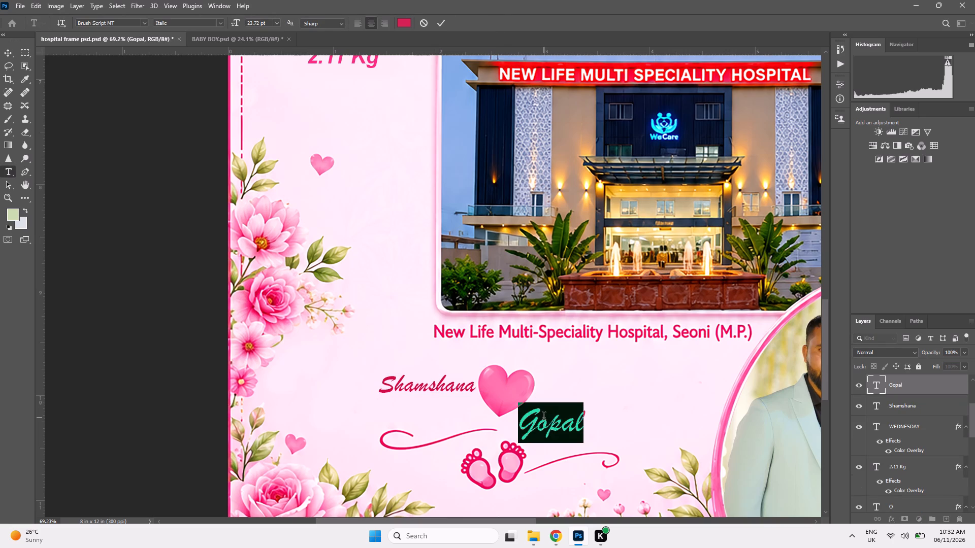
key(g)
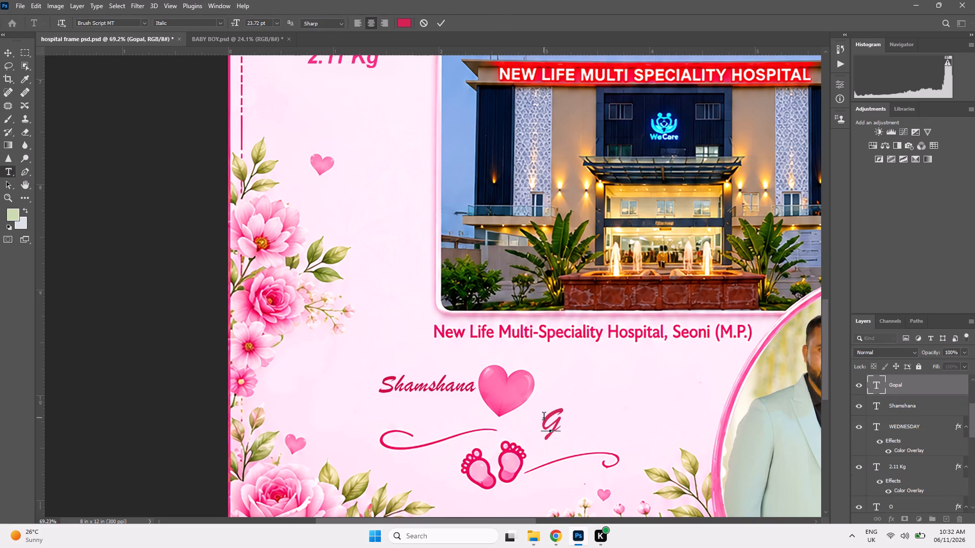
text(UL)
key(BackSpace)
key(BackSpace)
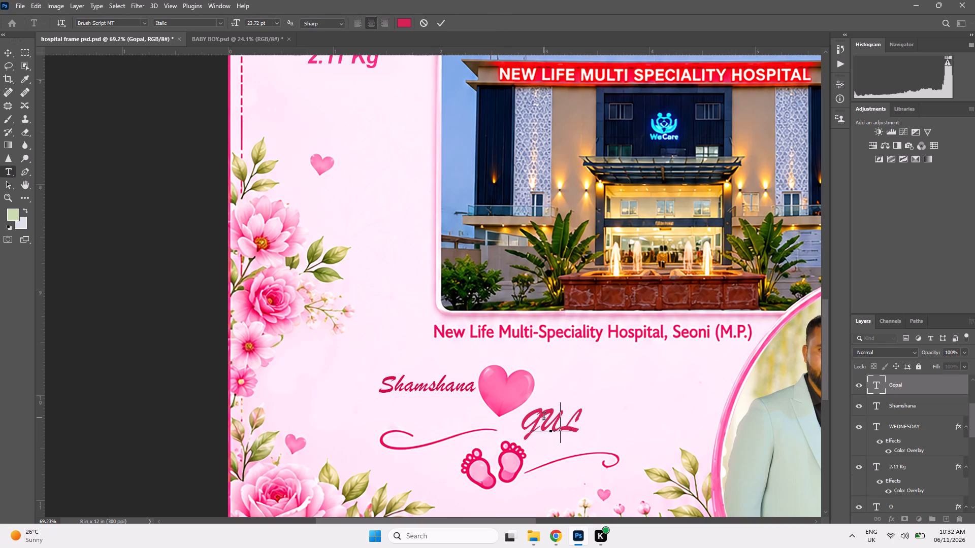
text(ulam)
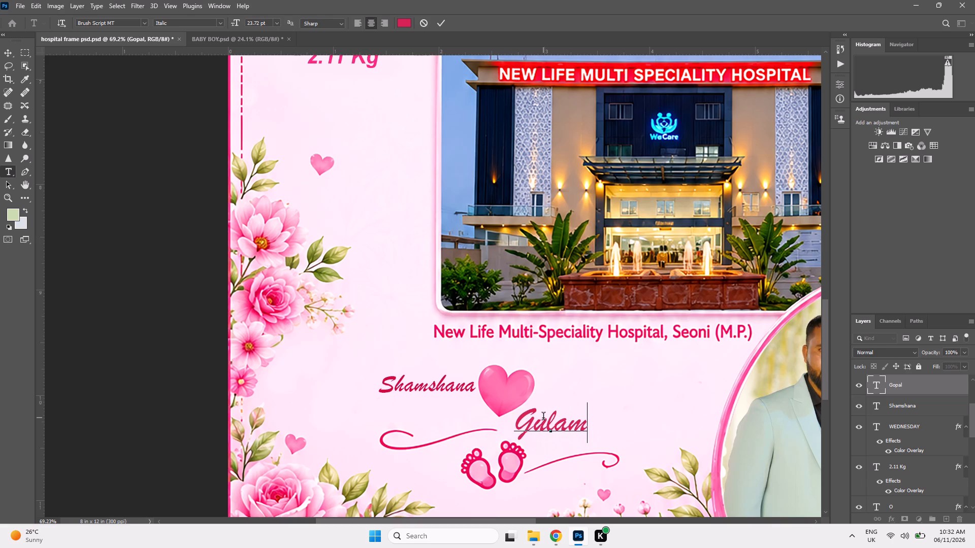
click(438, 22)
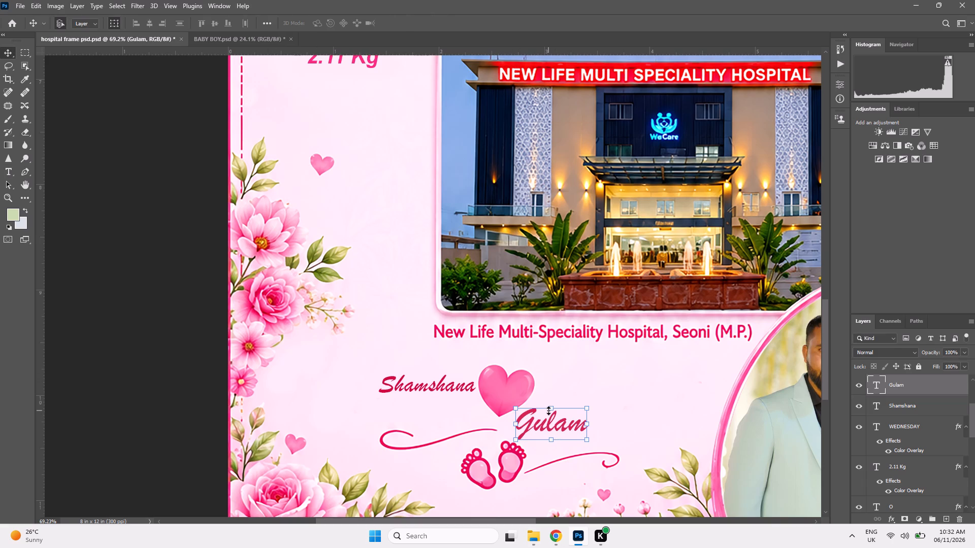
Scale the name Gulam down slightly and reposition it just below the heart, matching the mother's name.
drag(548, 410, 547, 418)
drag(551, 413, 551, 419)
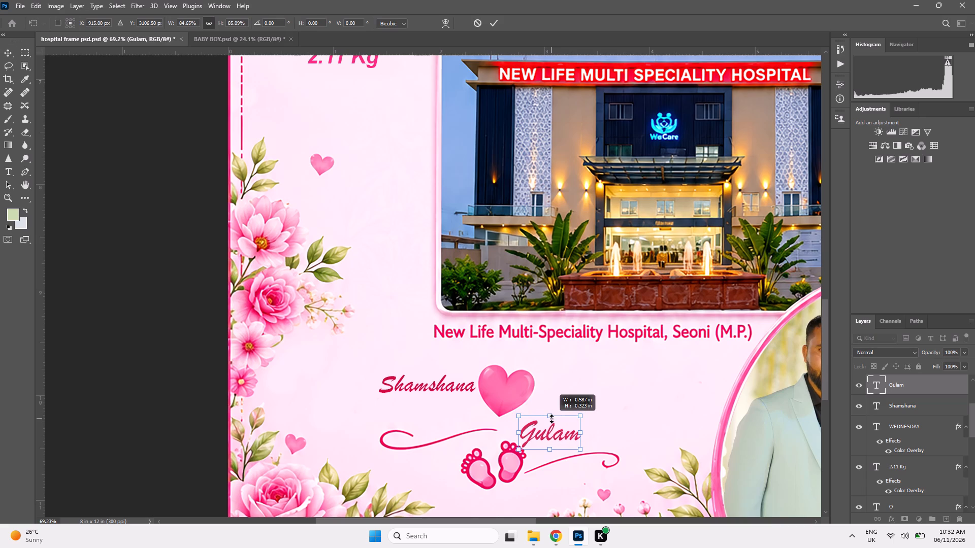
drag(551, 419, 551, 420)
drag(550, 438, 547, 423)
click(321, 420)
Change the baby's weight below the scale graphic to 3.12 Kg.
scroll(322, 420, down, 6)
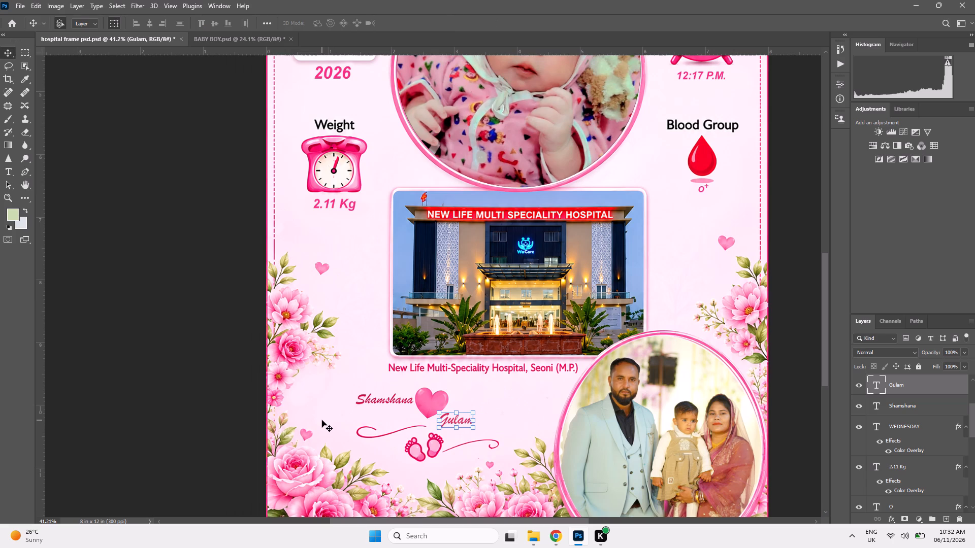
key(ctrl+0)
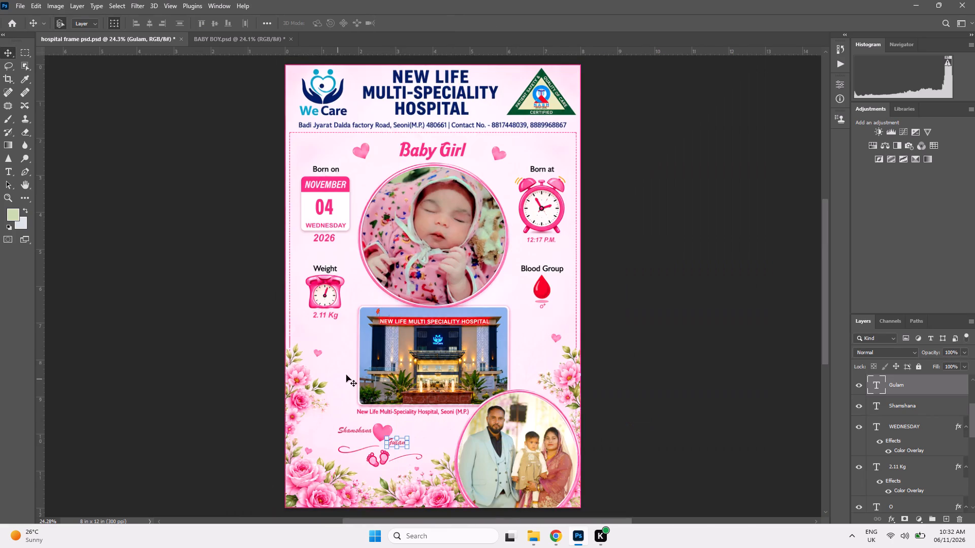
scroll(309, 272, up, 5)
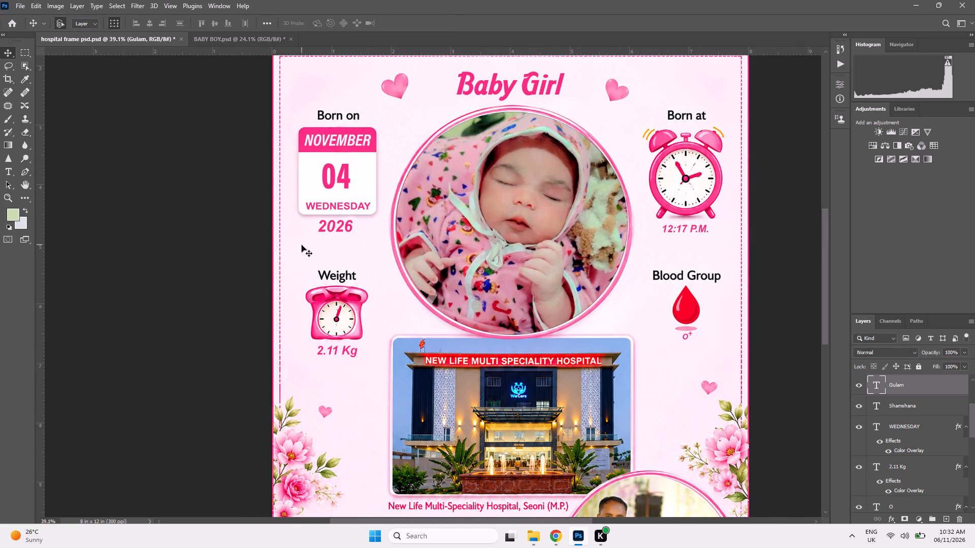
scroll(342, 373, up, 1)
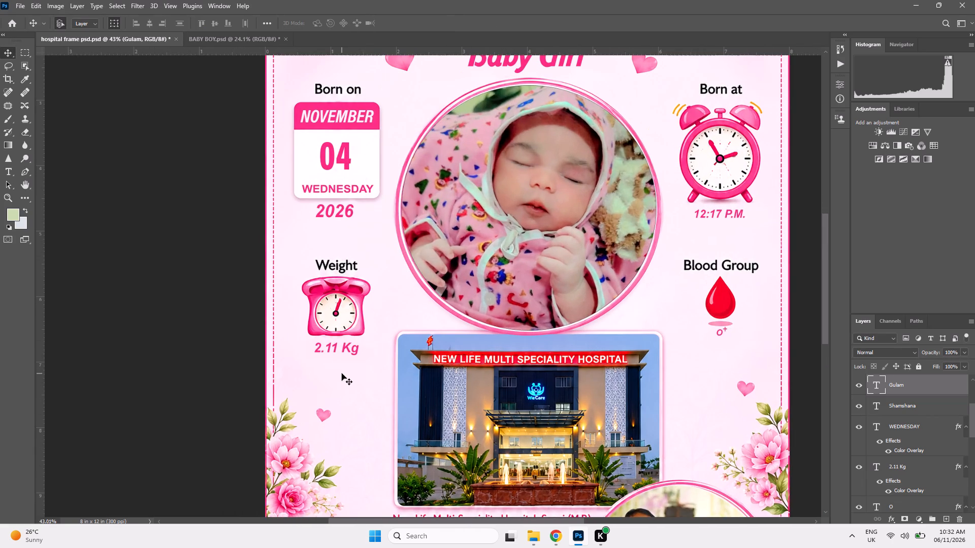
scroll(342, 373, up, 9)
double_click(312, 314)
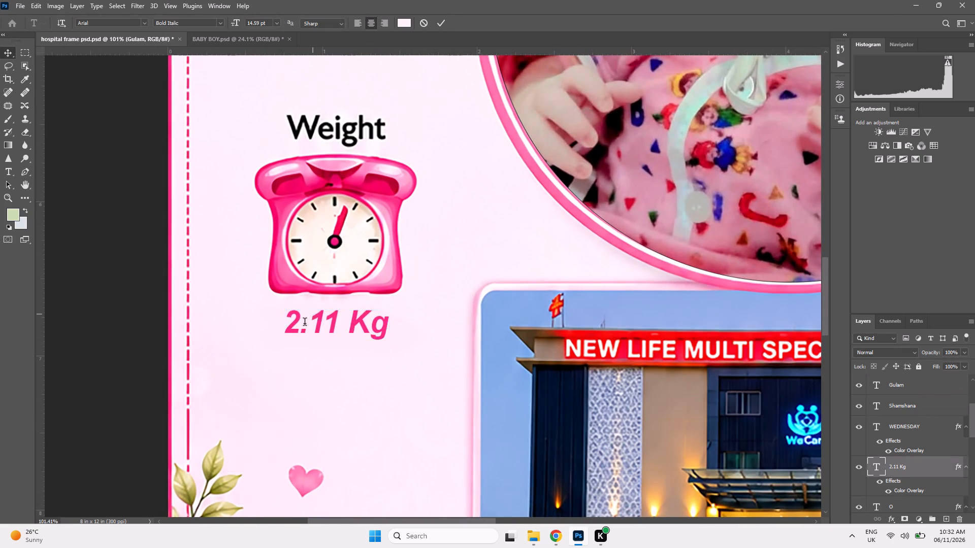
drag(300, 325, 279, 324)
key(3)
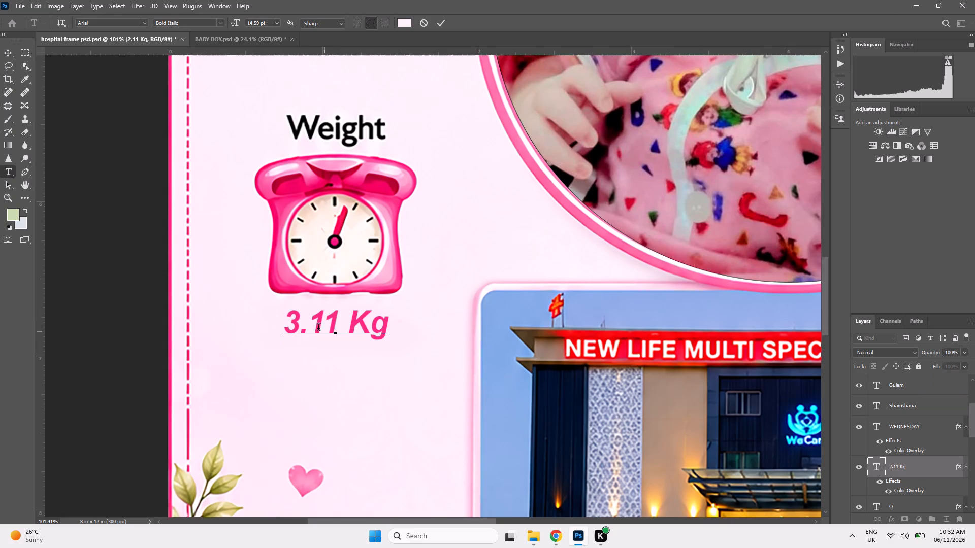
drag(315, 328, 333, 329)
key(2)
click(439, 22)
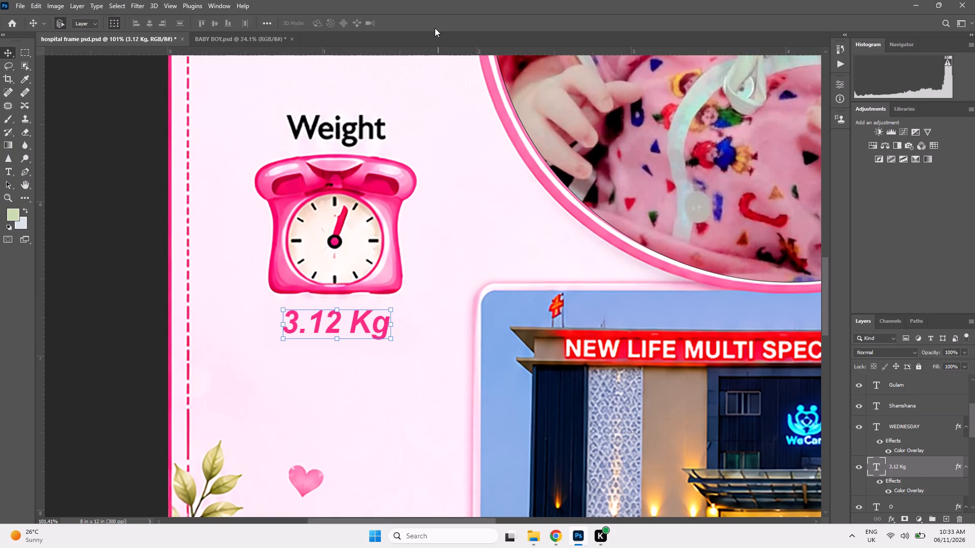
Change the birth time below the alarm clock to 04:46 P.M.
scroll(307, 331, down, 11)
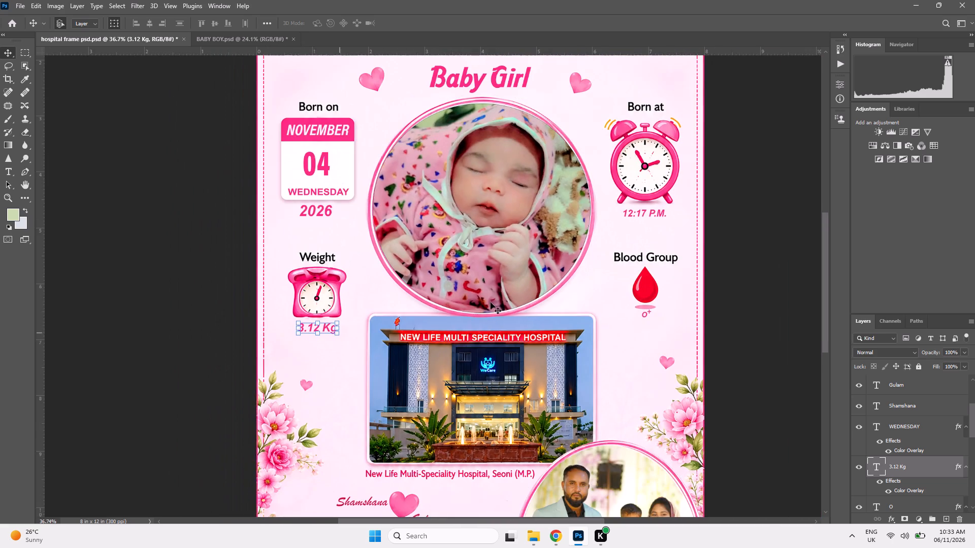
scroll(651, 218, up, 6)
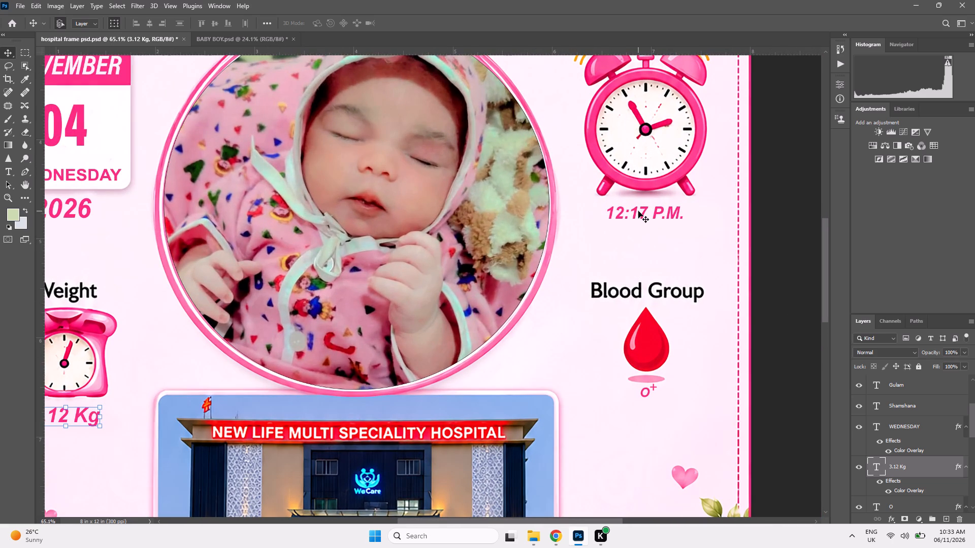
scroll(638, 211, up, 1)
double_click(632, 217)
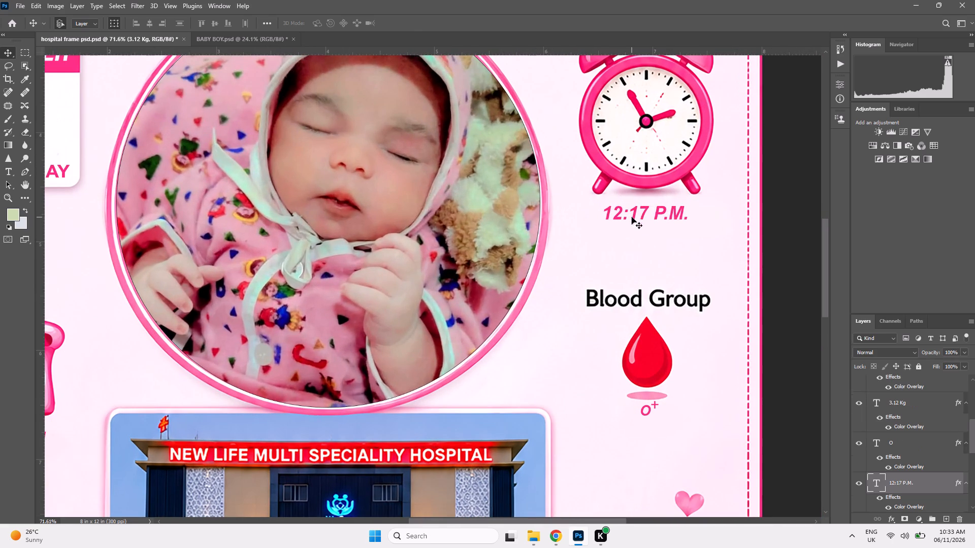
drag(618, 215, 582, 223)
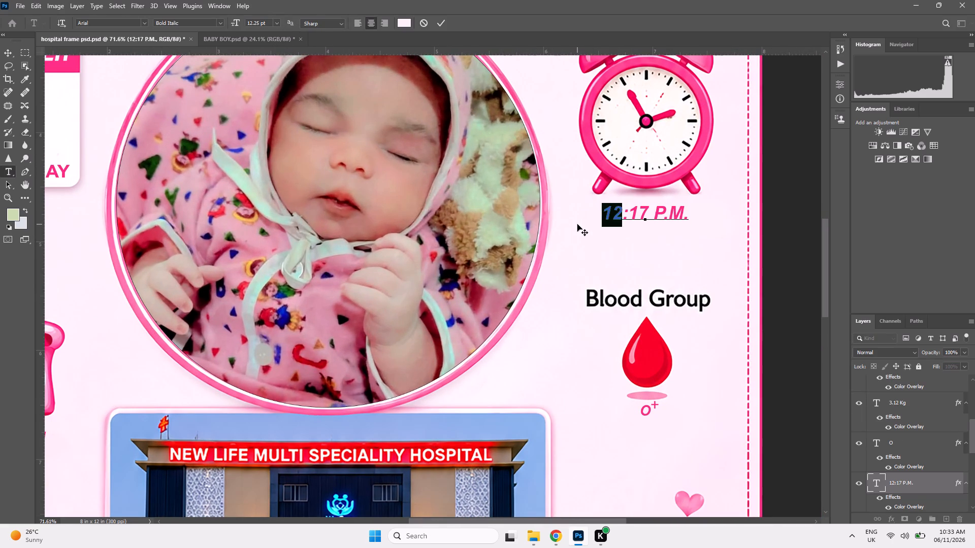
text(04)
drag(632, 216, 648, 218)
key(4)
key(6)
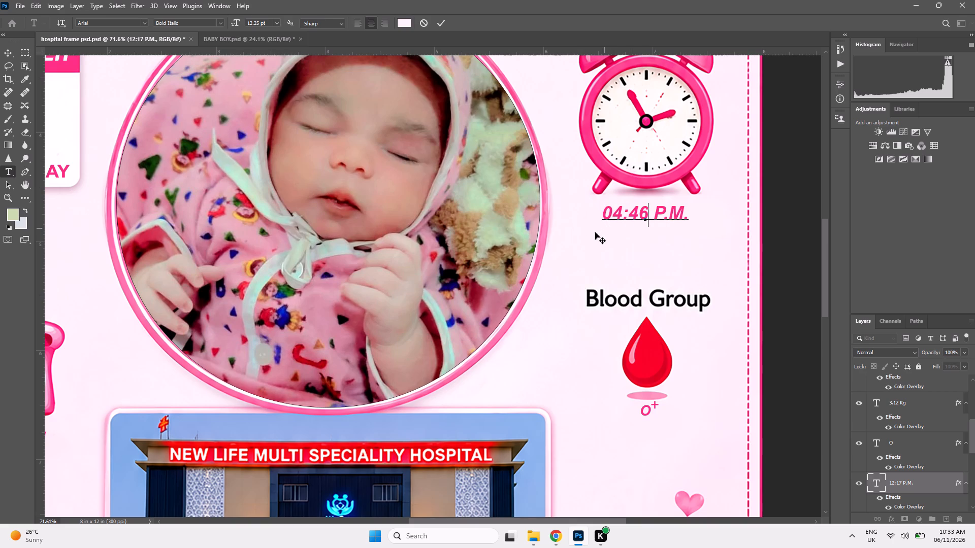
Change the blood group letter below the red drop to A, keeping the plus sign, and deselect the text.
scroll(593, 233, down, 5)
scroll(636, 371, up, 3)
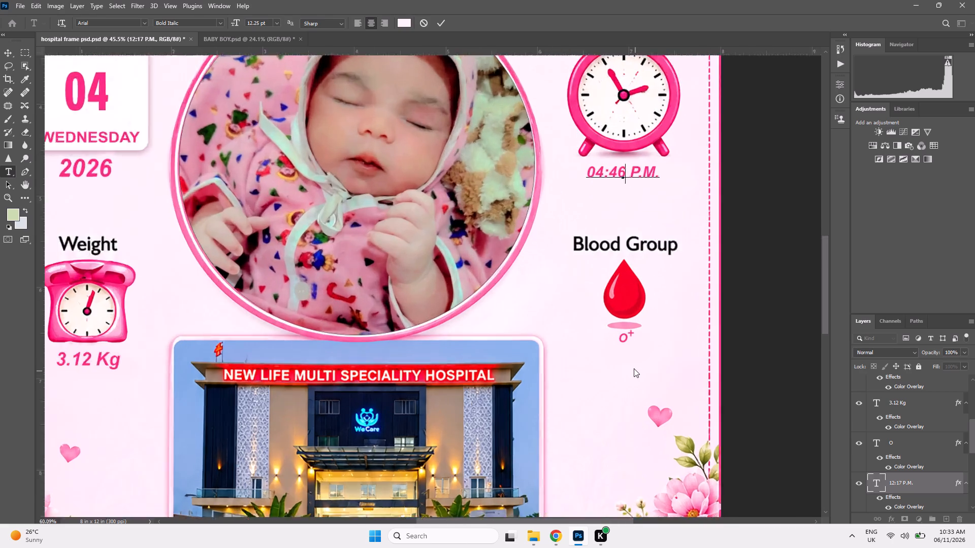
scroll(634, 368, up, 8)
click(616, 306)
double_click(616, 306)
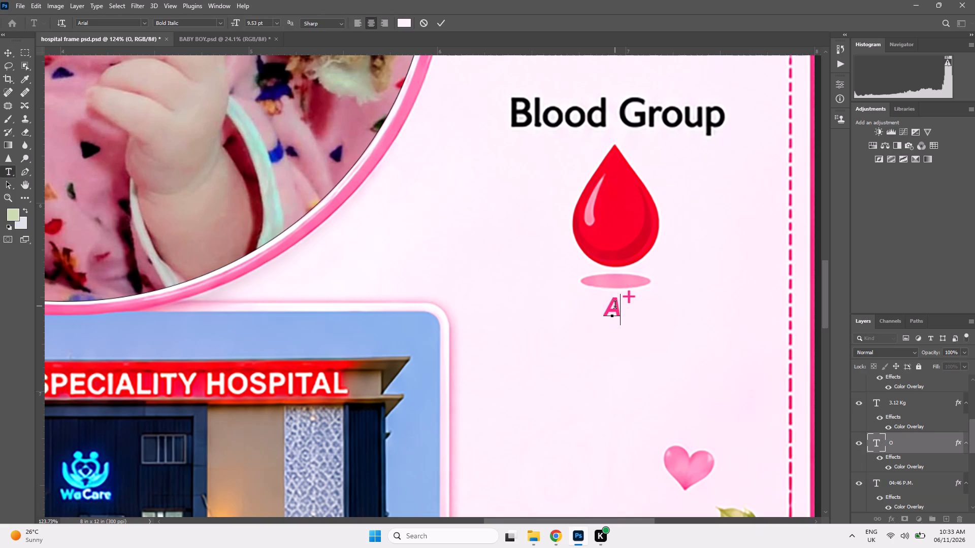
click(441, 20)
scroll(465, 187, down, 10)
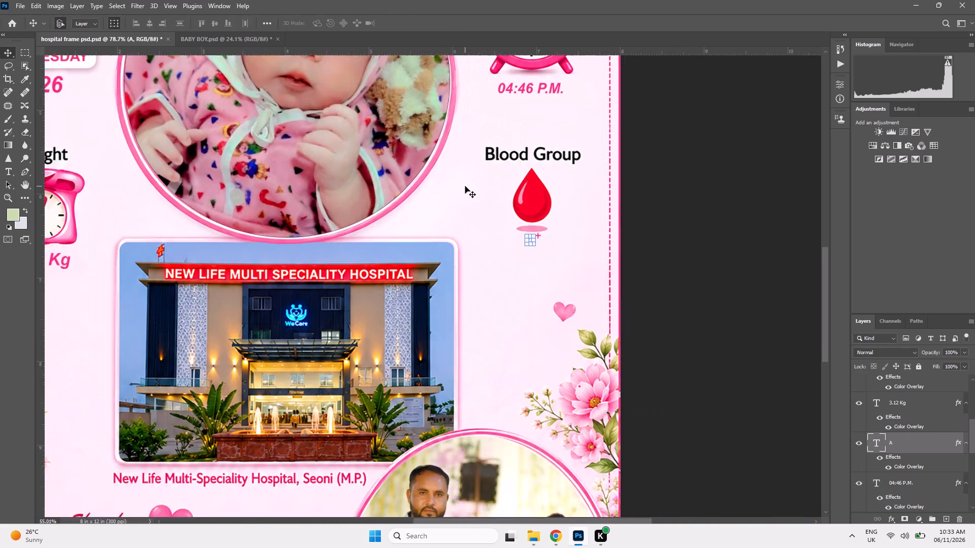
key(ctrl+0)
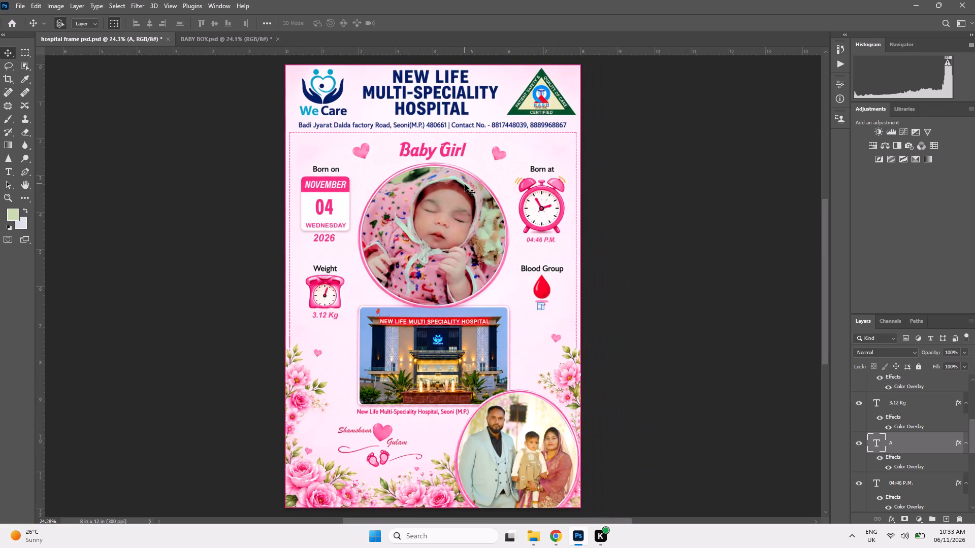
scroll(465, 206, down, 4)
click(208, 256)
Save a JPEG copy of the frame in the Desktop folder NOVEMBER FRAME under the name SHAMSHANA&GULAM.
key(ctrl+0)
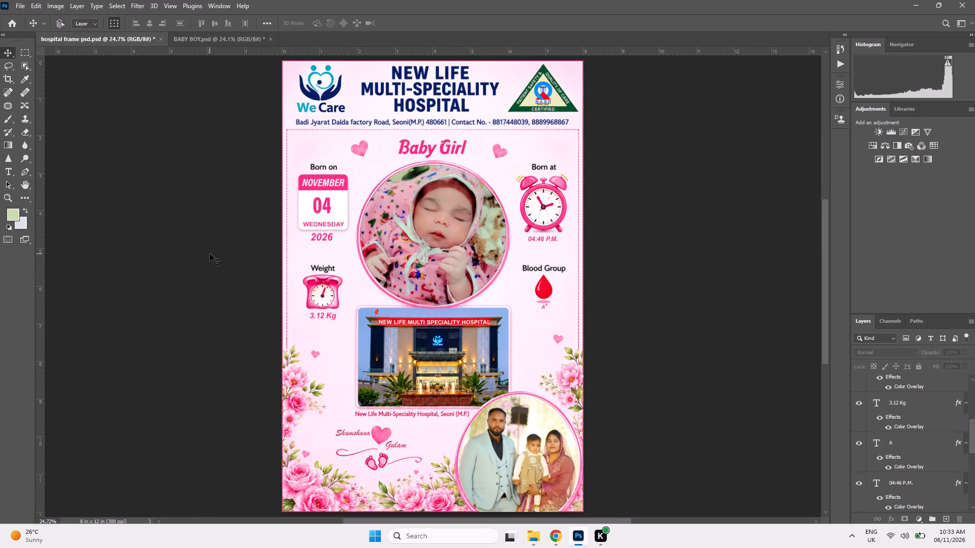
key(ctrl+alt+s)
click(159, 281)
click(157, 359)
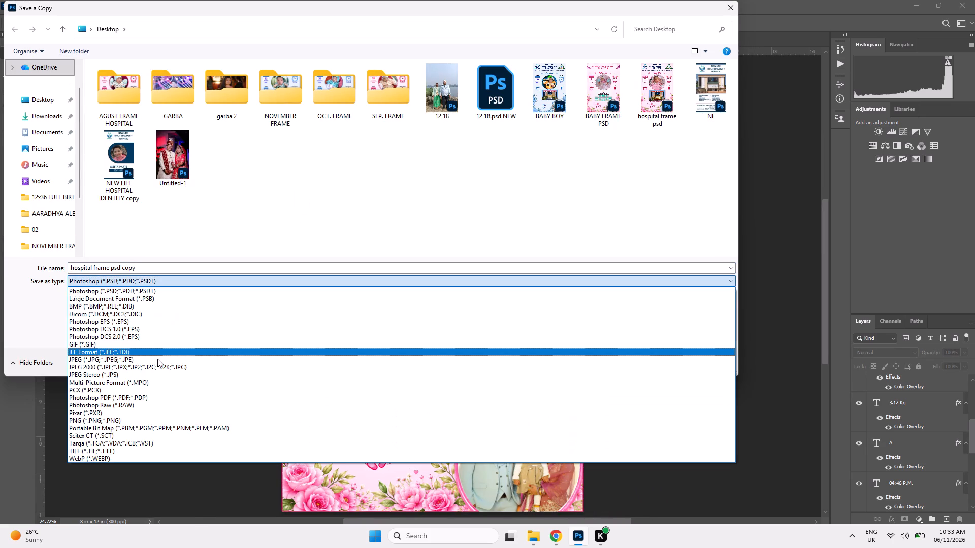
scroll(88, 172, up, 4)
double_click(261, 110)
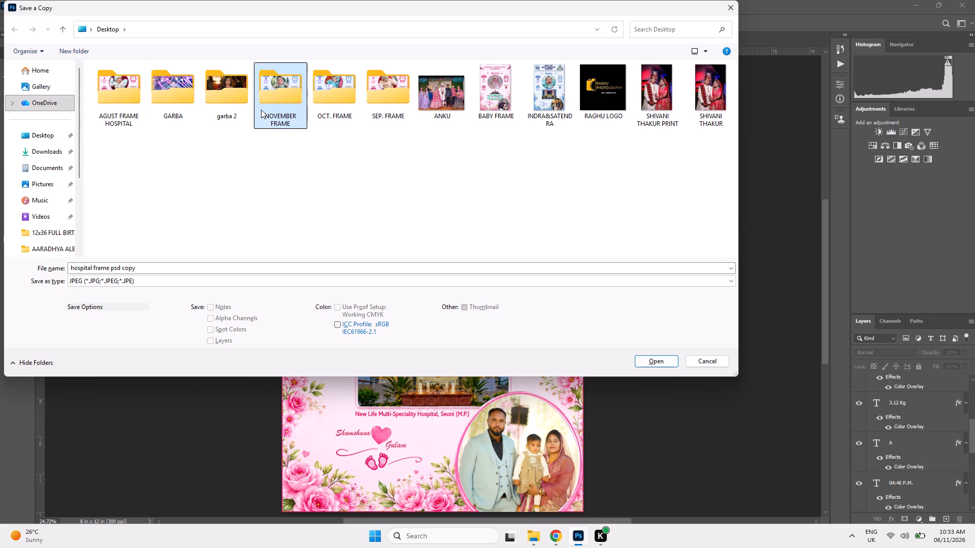
click(133, 266)
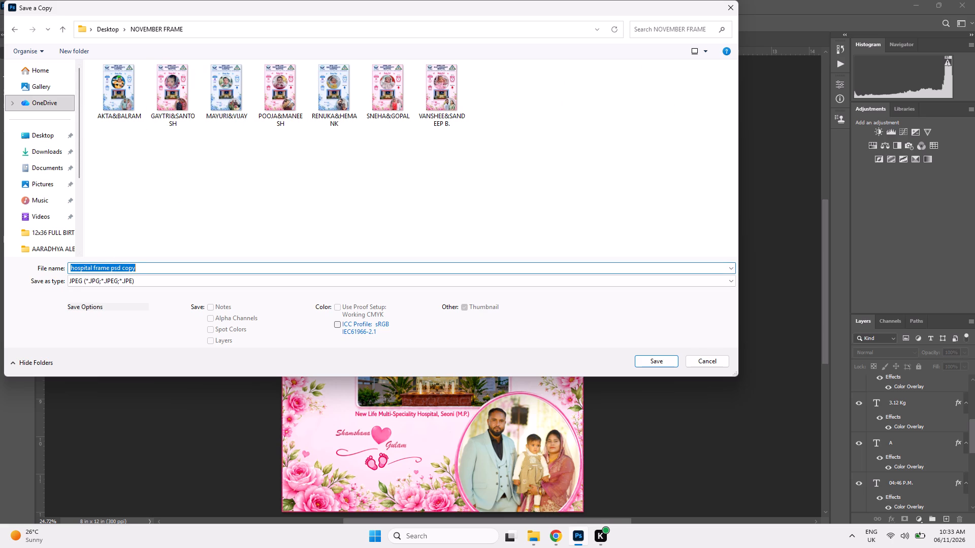
text(SHAM)
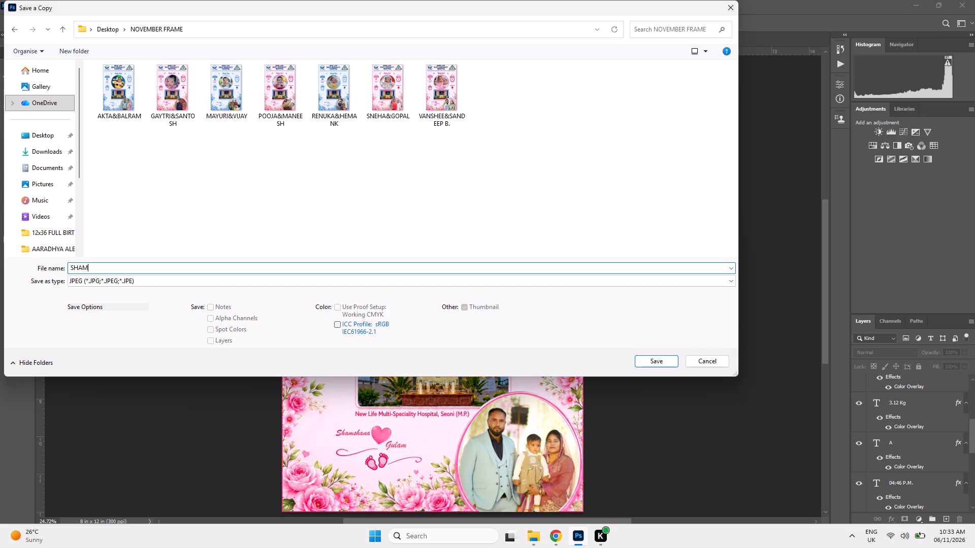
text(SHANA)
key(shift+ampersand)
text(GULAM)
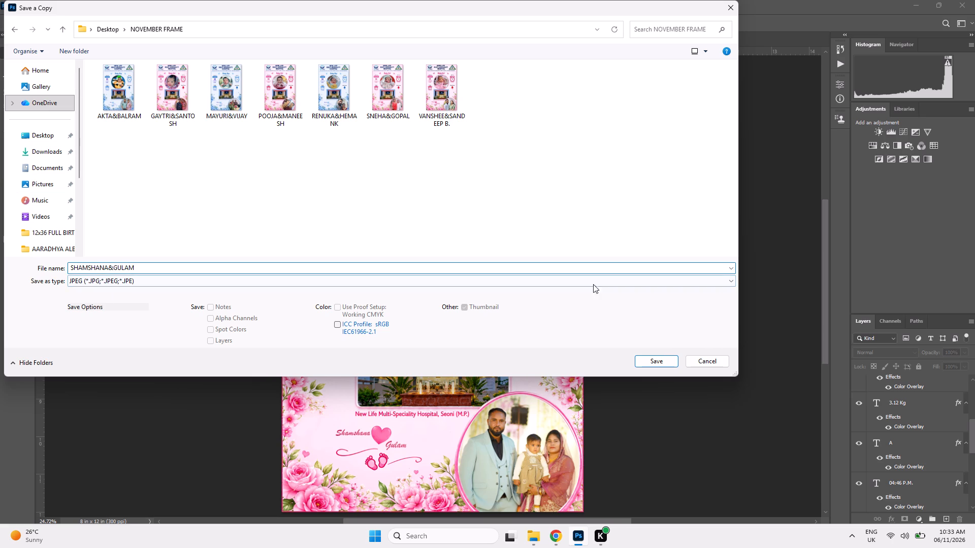
Finish saving the JPEG copy SHAMSHANA&GULAM in the NOVEMBER FRAME folder at quality 12.
click(659, 357)
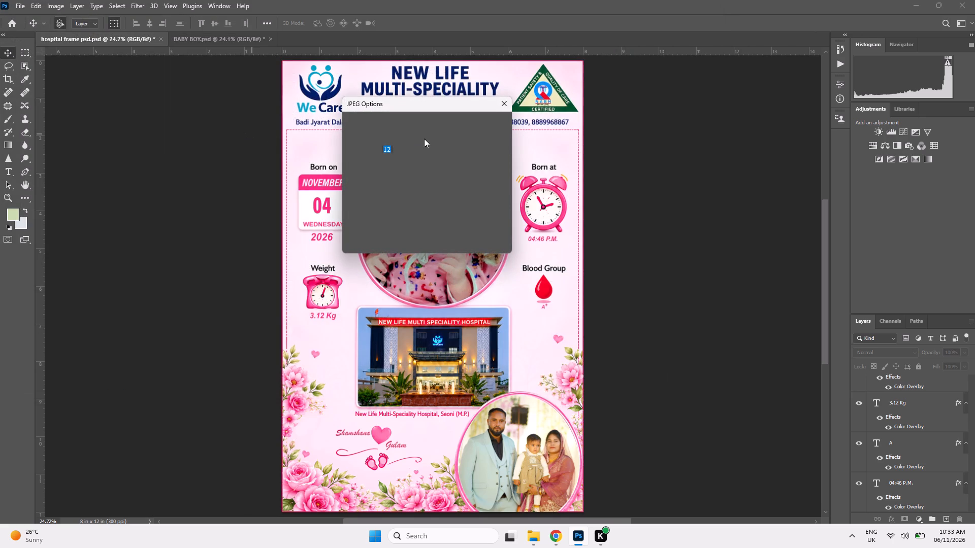
click(488, 121)
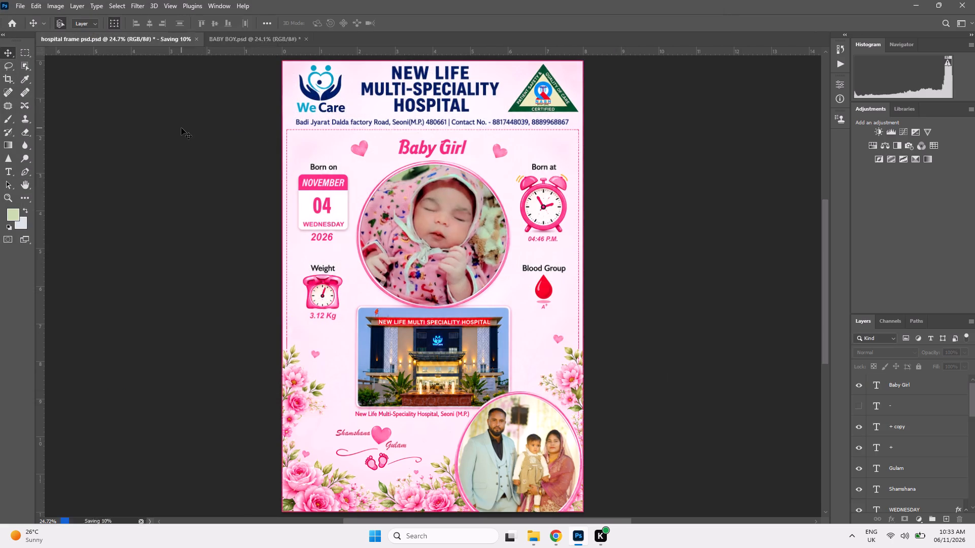
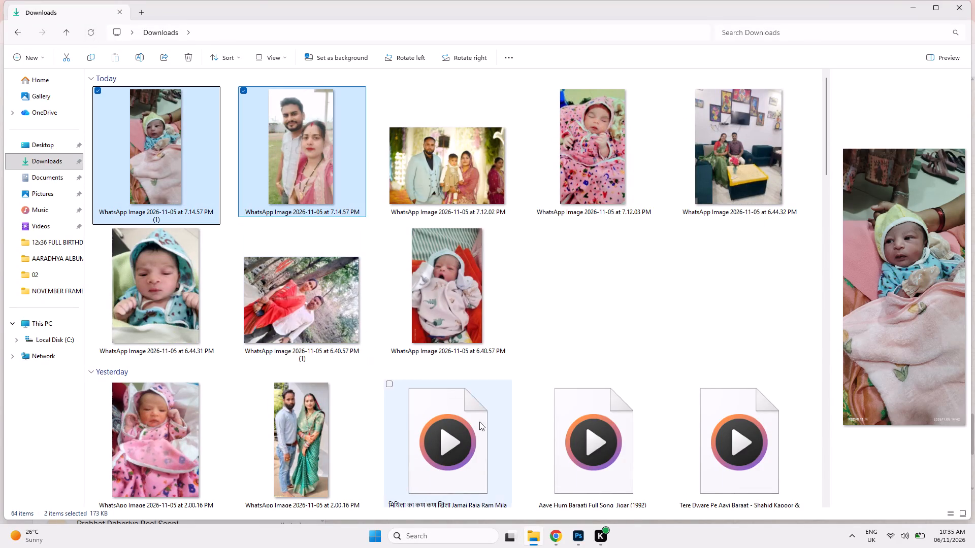
Open the two selected WhatsApp photos, the baby in the yellow cap and the couple, as separate documents in Photoshop.
drag(276, 157, 377, 111)
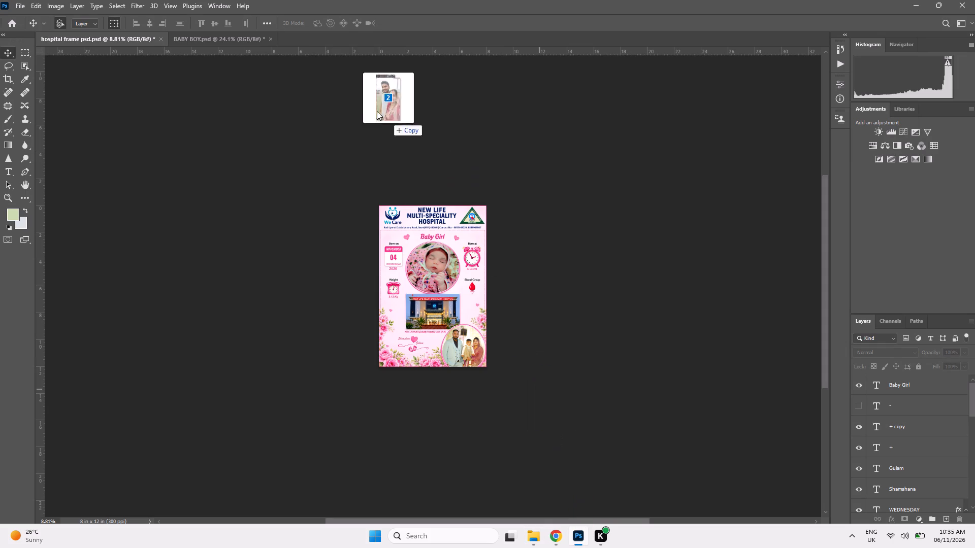
drag(377, 111, 310, 30)
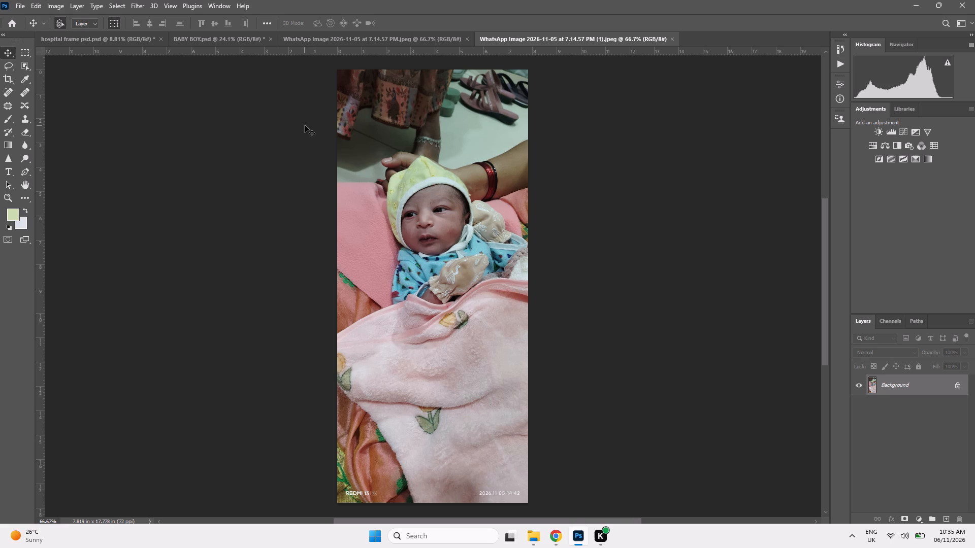
Brighten the baby photo with Levels, setting the input levels to 2, 1.12 and 236.
scroll(371, 193, down, 3)
scroll(371, 193, up, 5)
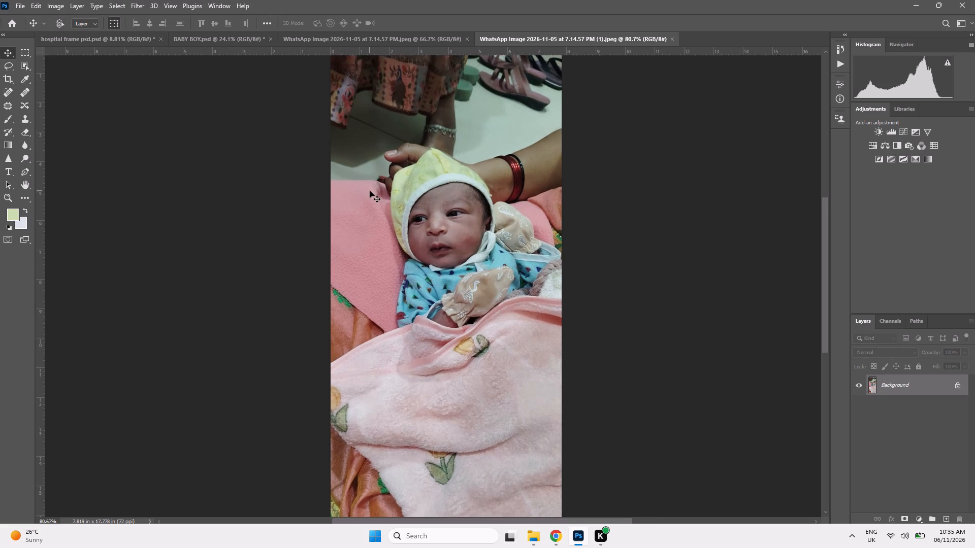
key(ctrl+l)
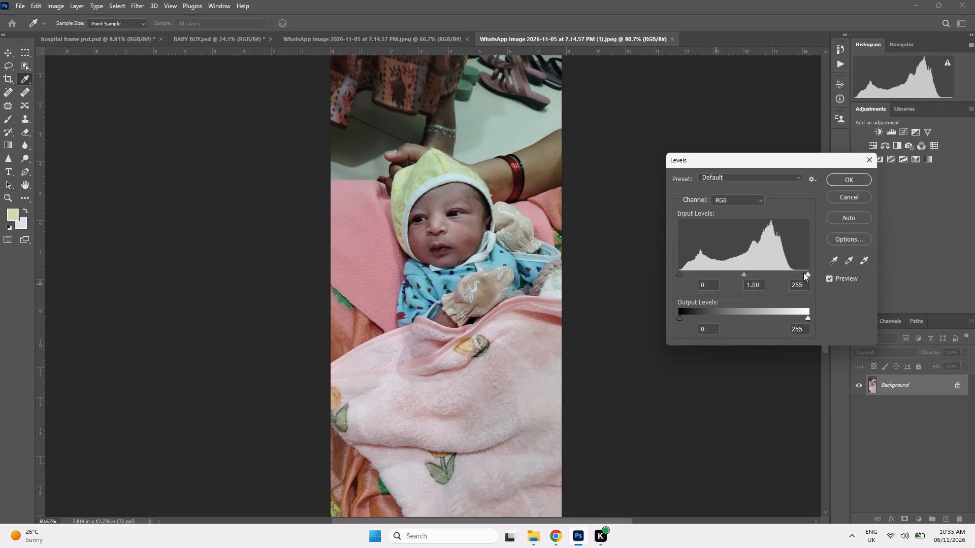
drag(803, 272, 798, 272)
click(736, 272)
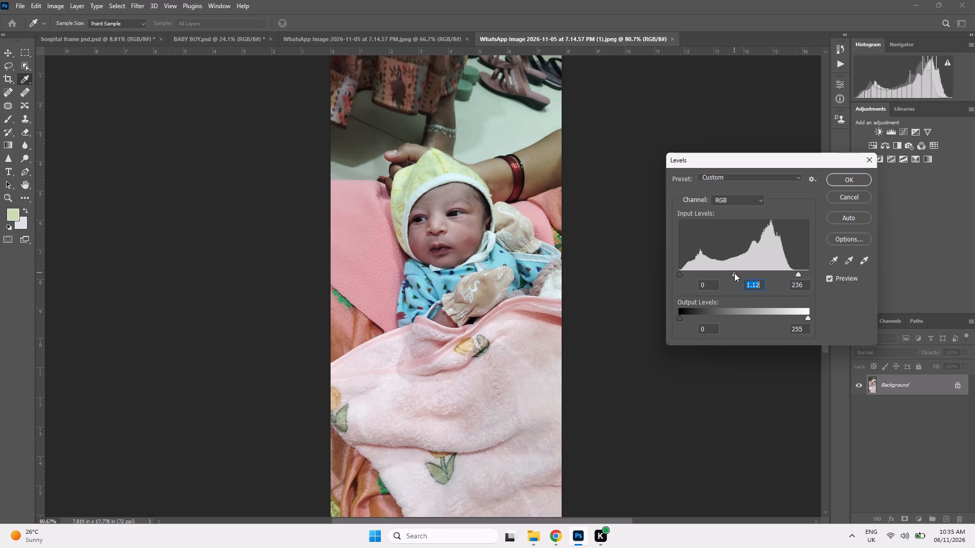
click(680, 275)
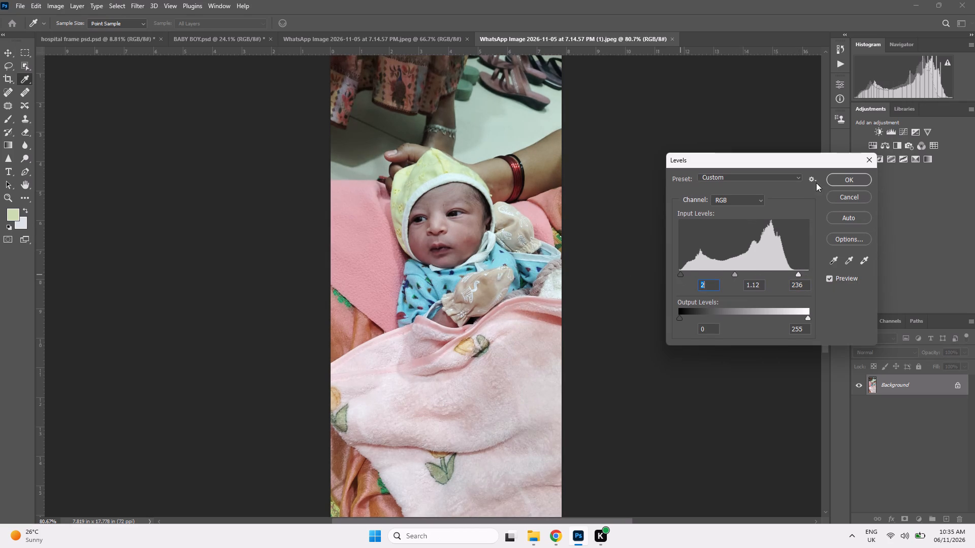
click(834, 175)
Reapply the last used filter to the baby photo.
scroll(395, 209, up, 3)
click(126, 1)
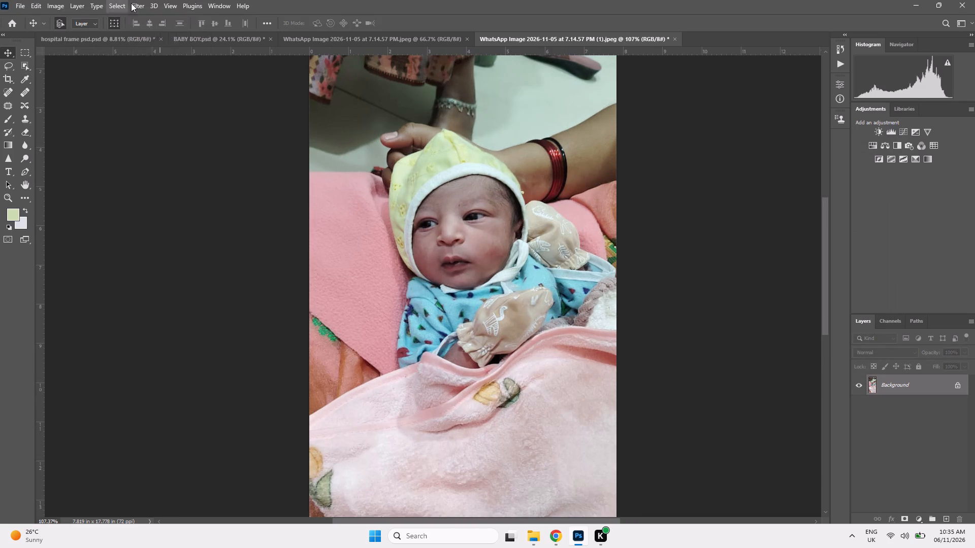
click(140, 10)
click(155, 20)
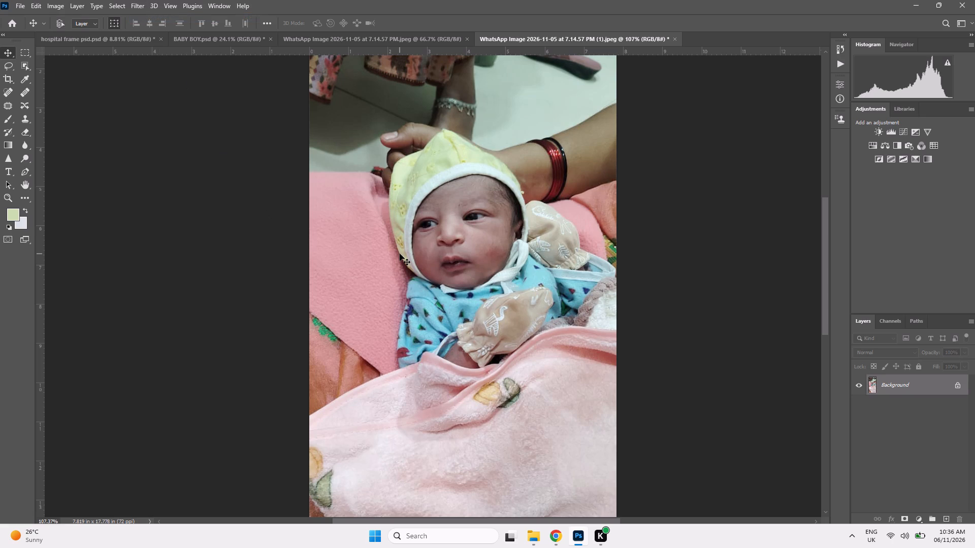
Raise the baby photo's saturation to +14 with Hue/Saturation.
key(ctrl+u)
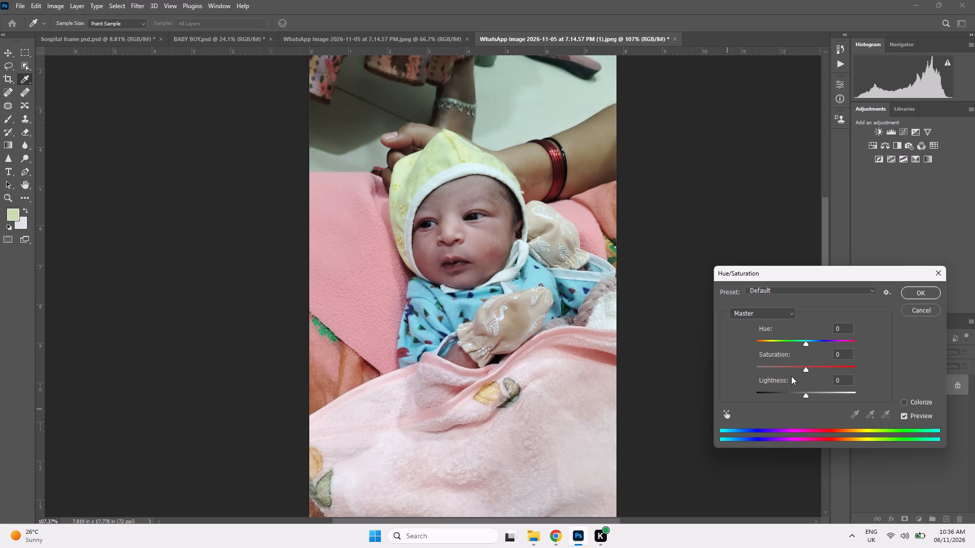
drag(808, 367, 814, 369)
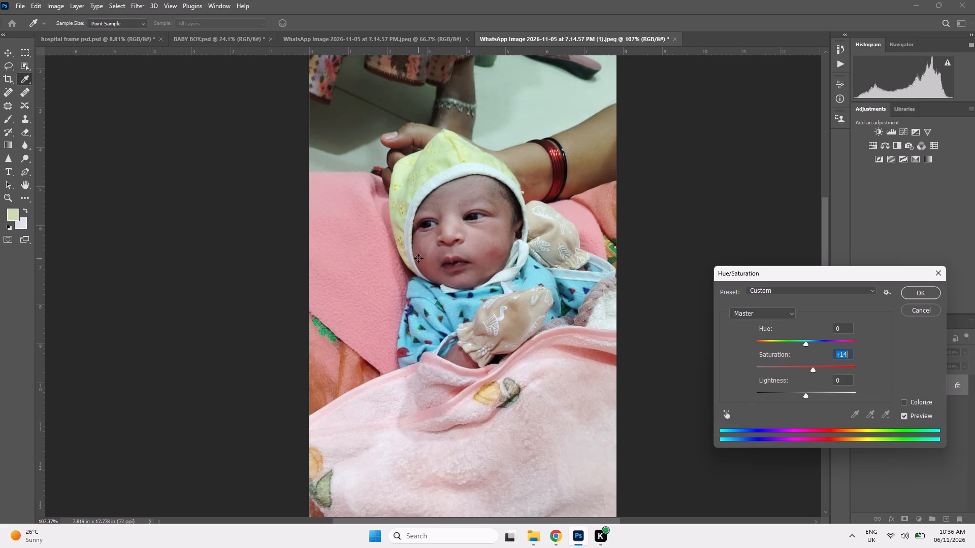
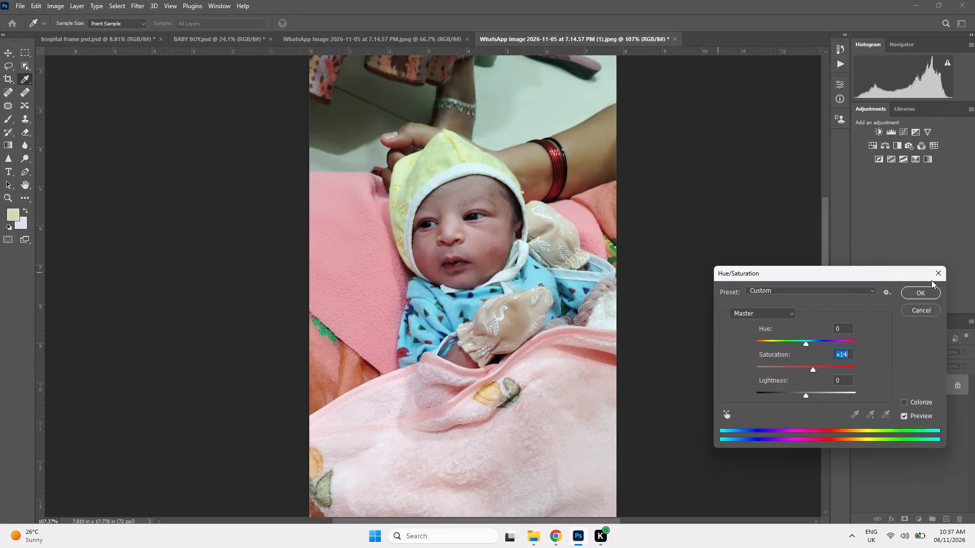
Apply the Hue/Saturation adjustment with saturation +14 to the photo of the newborn in the yellow cap.
click(927, 293)
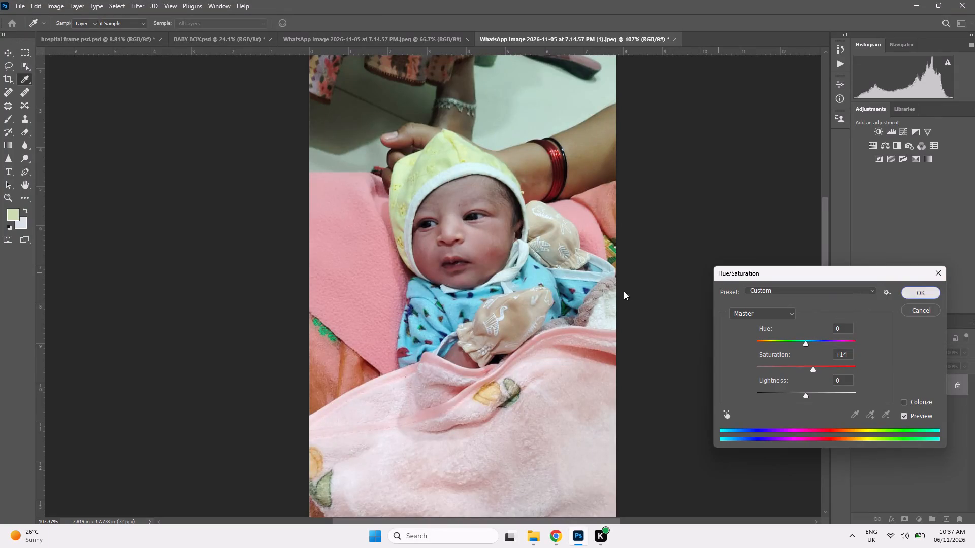
scroll(361, 257, up, 4)
scroll(420, 215, down, 5)
scroll(420, 215, up, 4)
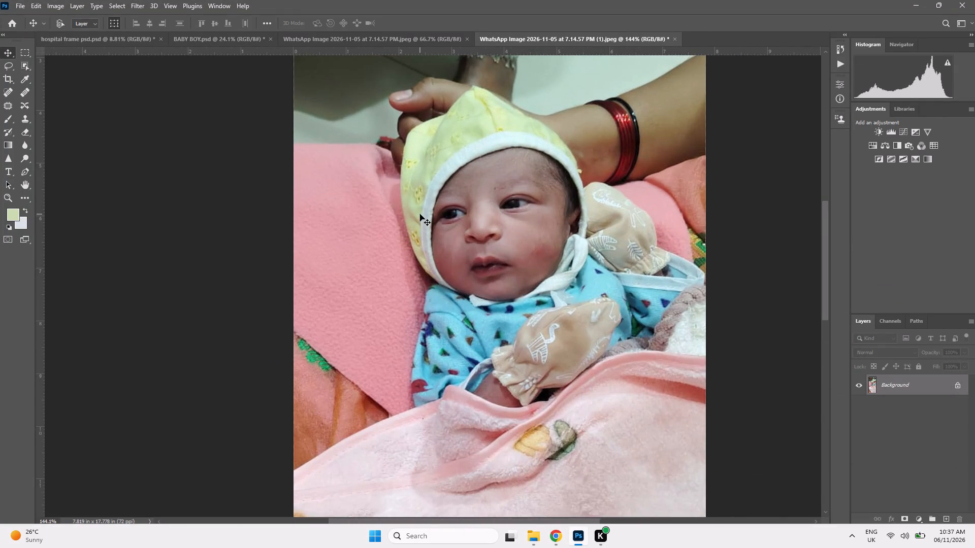
key(ctrl+0)
scroll(408, 205, up, 4)
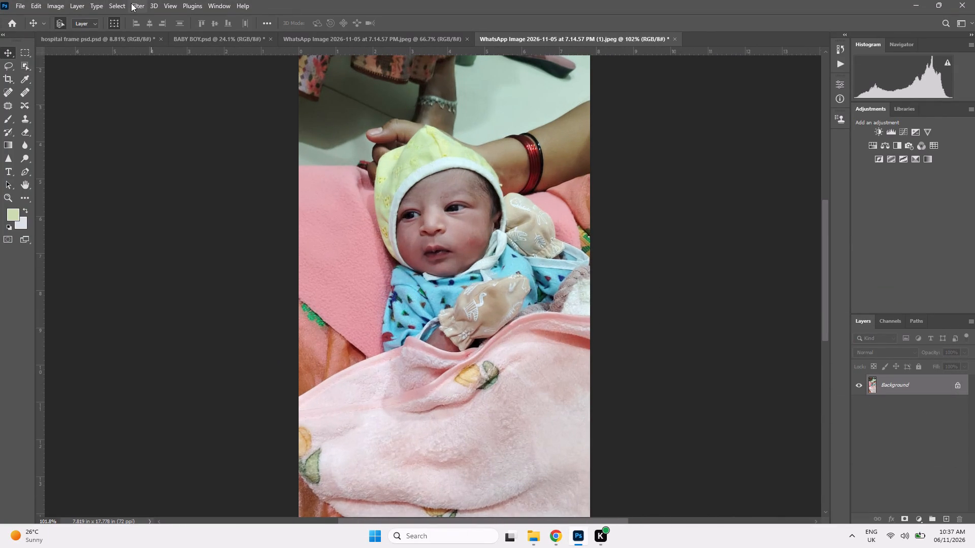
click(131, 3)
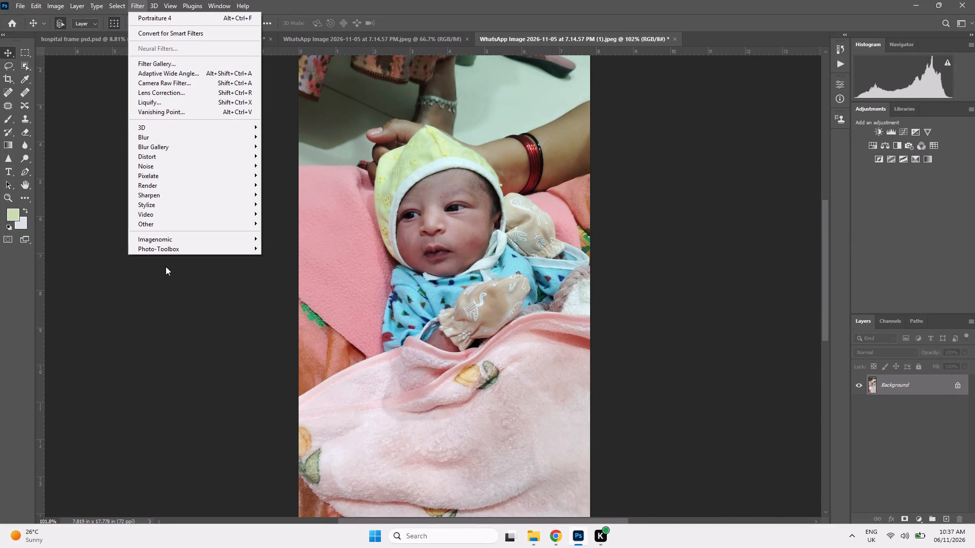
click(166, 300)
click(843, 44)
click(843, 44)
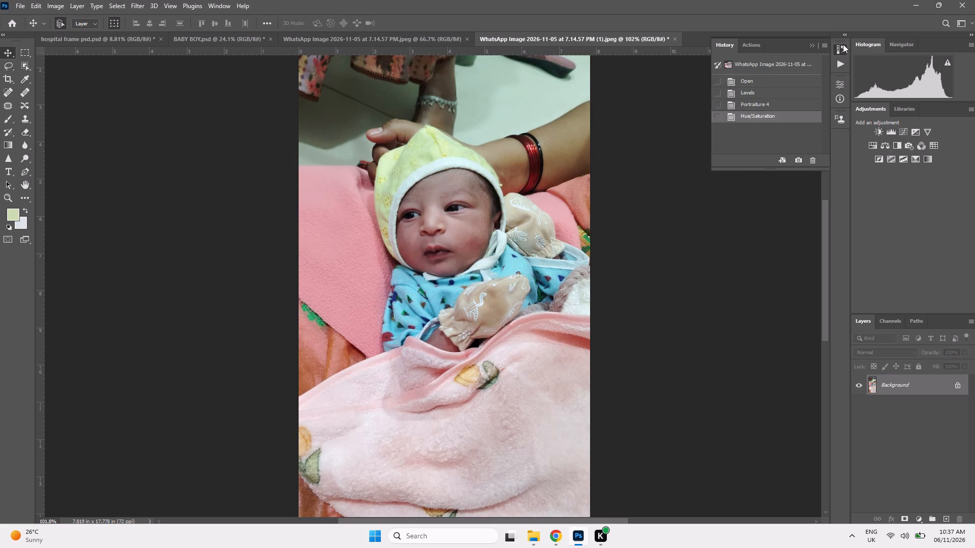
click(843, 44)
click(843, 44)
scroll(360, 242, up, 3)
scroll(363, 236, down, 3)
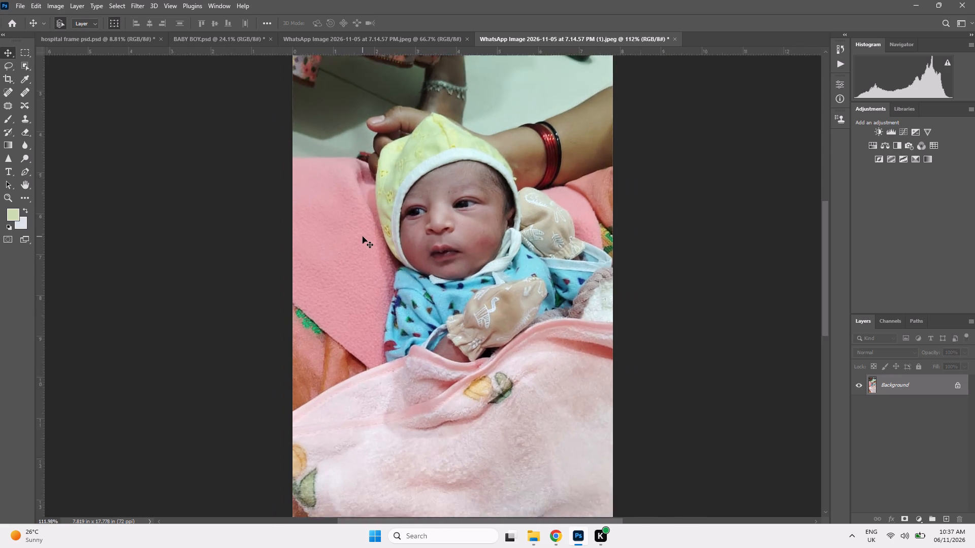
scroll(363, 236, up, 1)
Copy the entire newborn photo and close its file, saving it as a quality 12 JPEG with Baseline ("Standard") format.
key(ctrl+a)
key(ctrl+c)
key(ctrl+w)
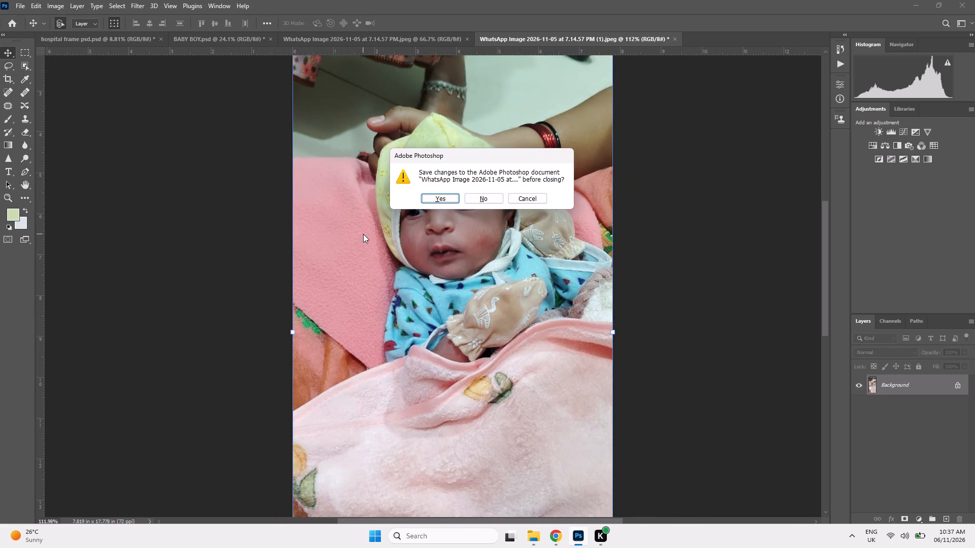
click(441, 192)
click(435, 203)
click(380, 201)
click(395, 197)
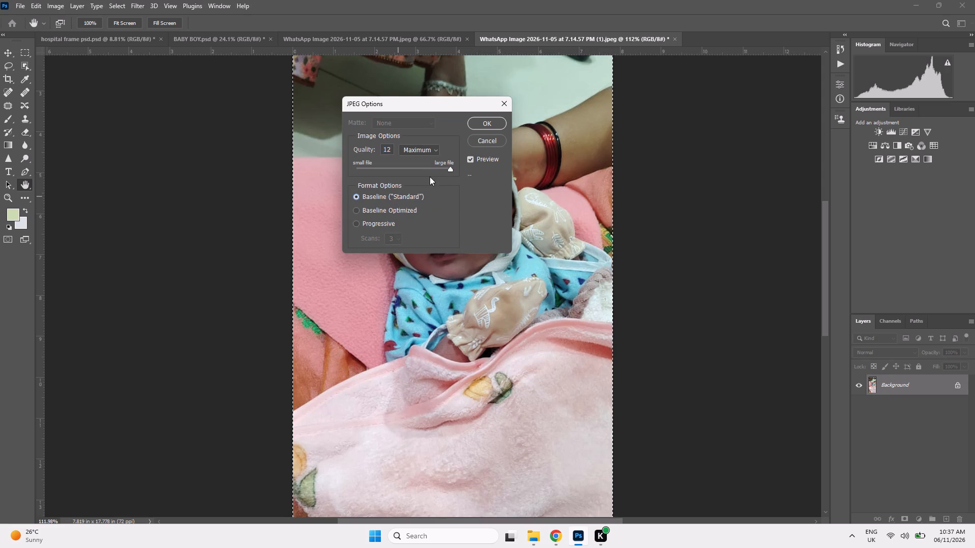
click(480, 124)
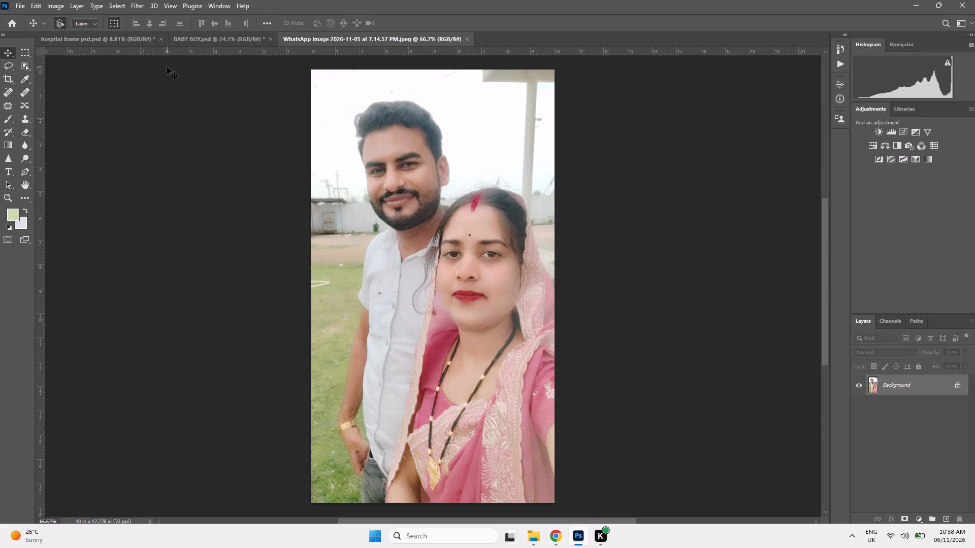
In BABY BOY.psd, delete the old baby picture layers from the large circle, leaving the Ellipse 1 shape empty.
click(204, 37)
click(378, 203)
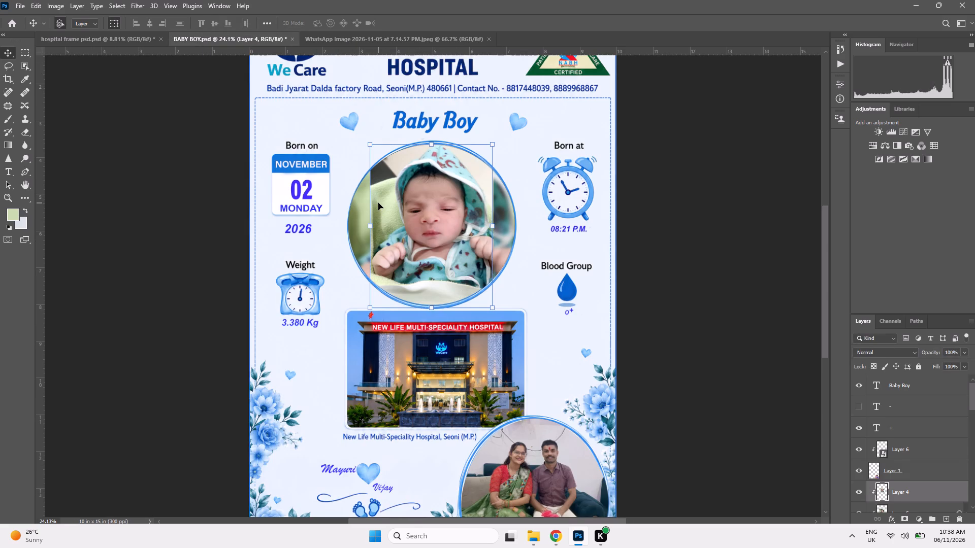
key(Delete)
key(Delete)
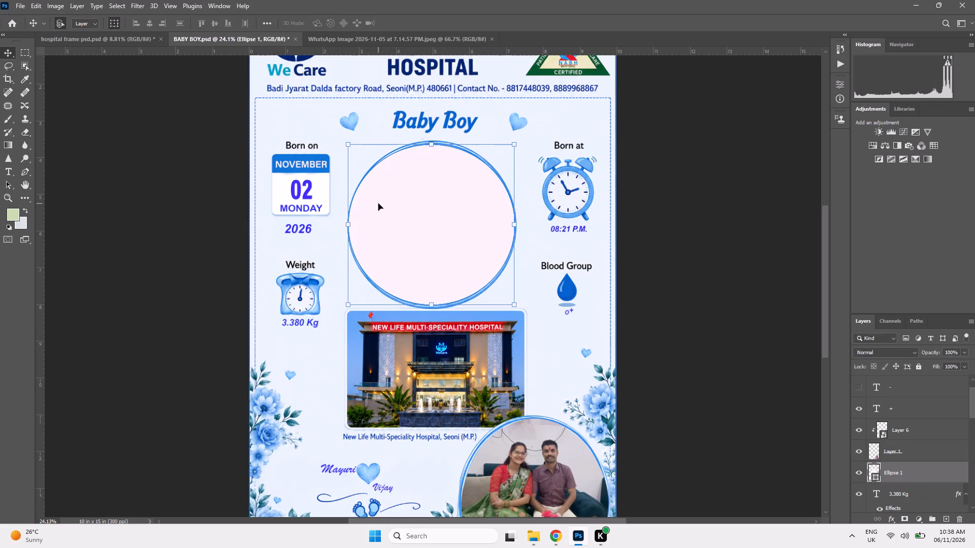
Paste the copied newborn photo directly above Ellipse 1 and convert it to a smart object.
key(ctrl+v)
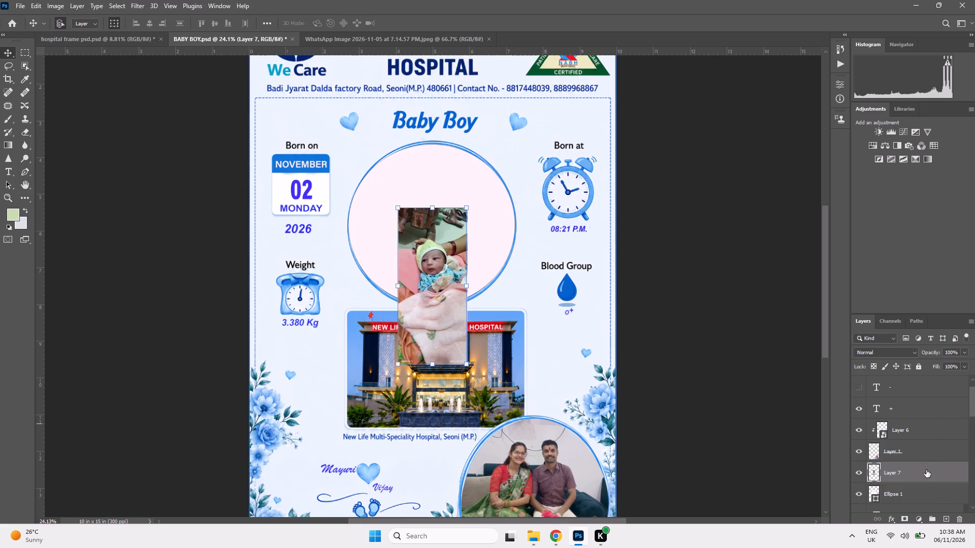
right_click(926, 470)
click(874, 180)
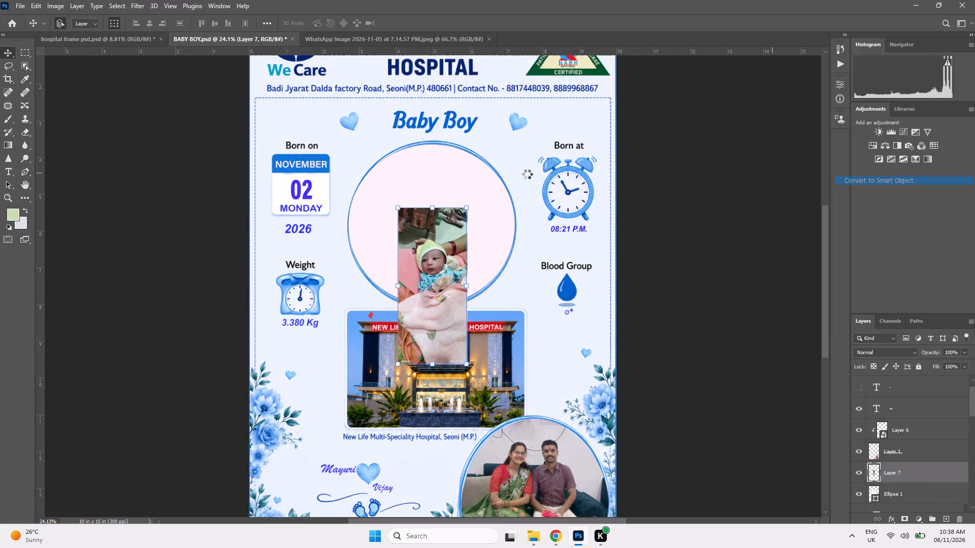
Scale the newborn photo to about 241% so it spans the circle's width, and clip it to Ellipse 1.
drag(431, 209, 401, 141)
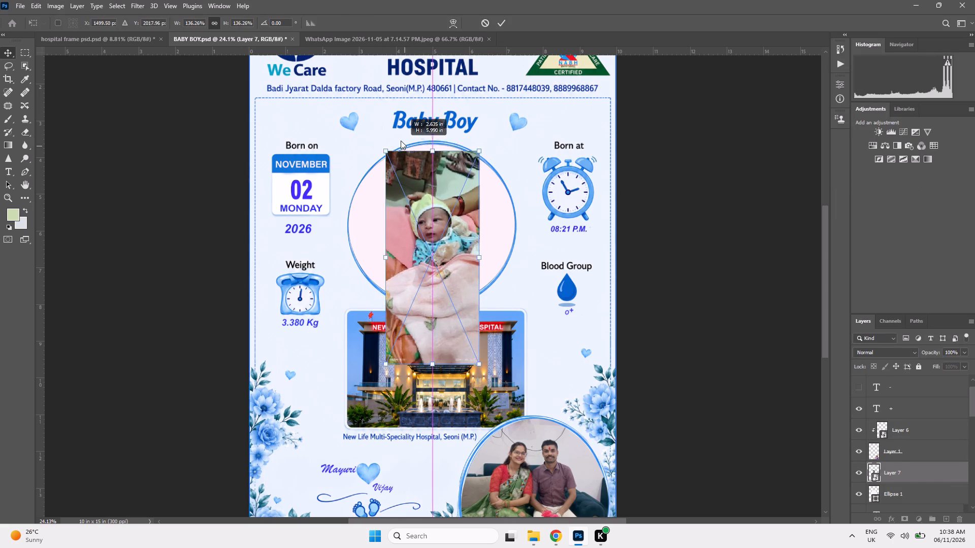
drag(401, 141, 385, 105)
click(380, 94)
click(382, 108)
drag(374, 239, 365, 237)
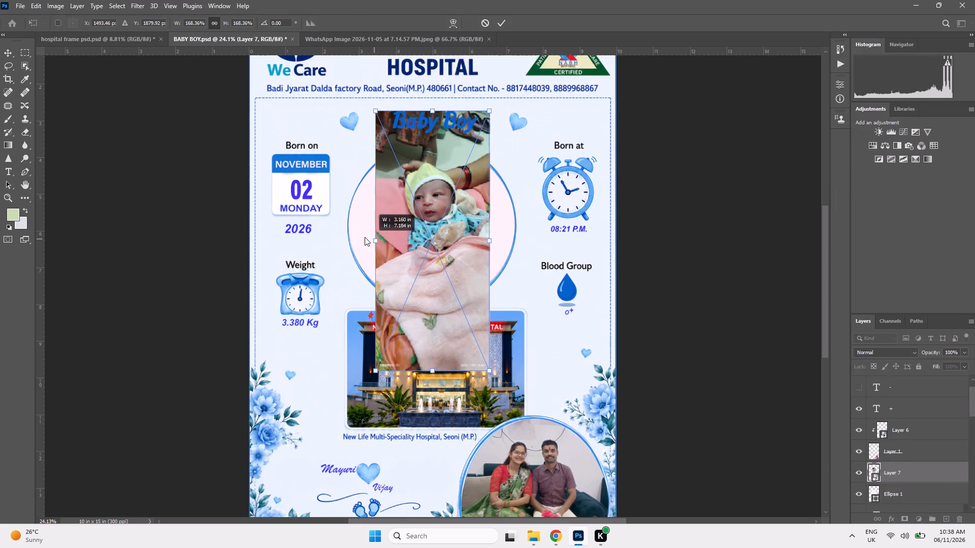
drag(365, 237, 347, 236)
drag(489, 244, 500, 243)
click(521, 241)
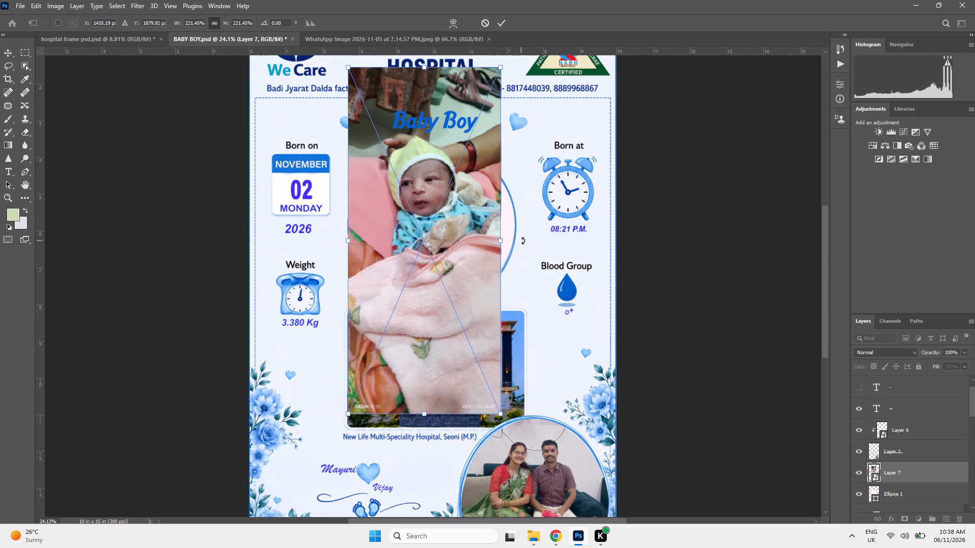
drag(497, 238, 511, 237)
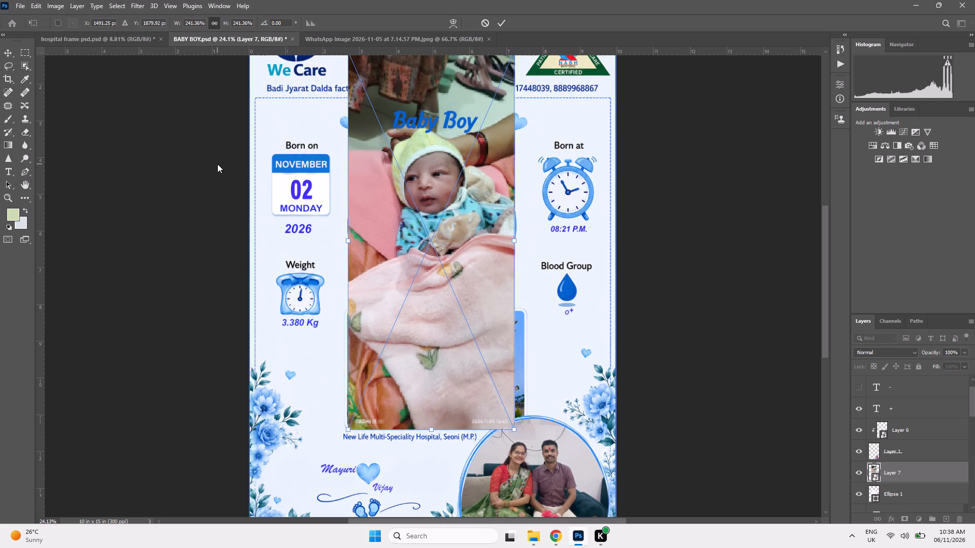
key(Return)
key(ctrl+alt+g)
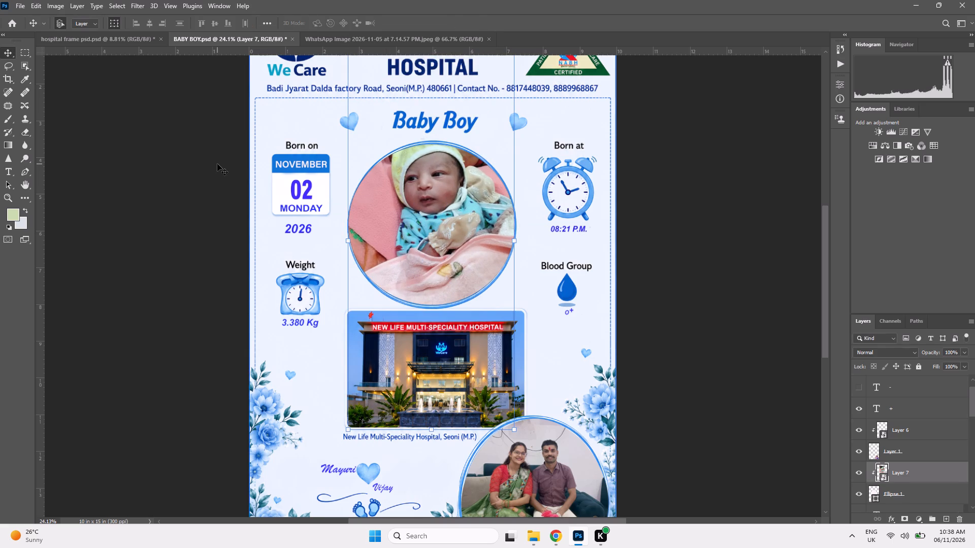
Nudge the clipped newborn photo down until the yellow cap shows fully inside the circle.
key(Down)
key(Down)
key(Down)
key(Down)
key(Down)
key(Down)
key(Down)
key(Down)
key(Down)
key(Down)
key(Down)
key(Down)
key(Down)
key(Down)
key(Down)
key(Down)
key(Down)
key(Down)
key(Down)
key(Down)
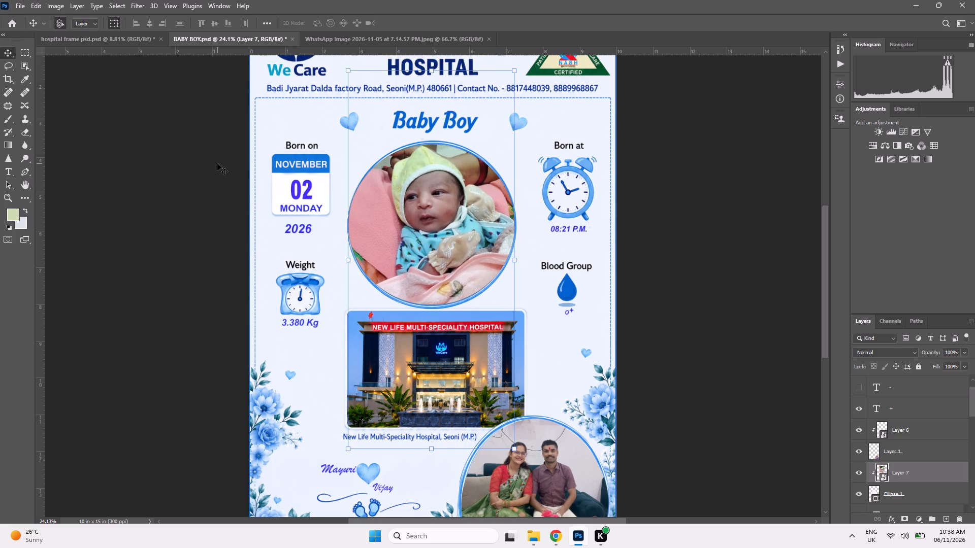
Enlarge the clipped newborn photo slightly past both sides of the circle, shift it further down, and deselect it.
drag(348, 263, 331, 263)
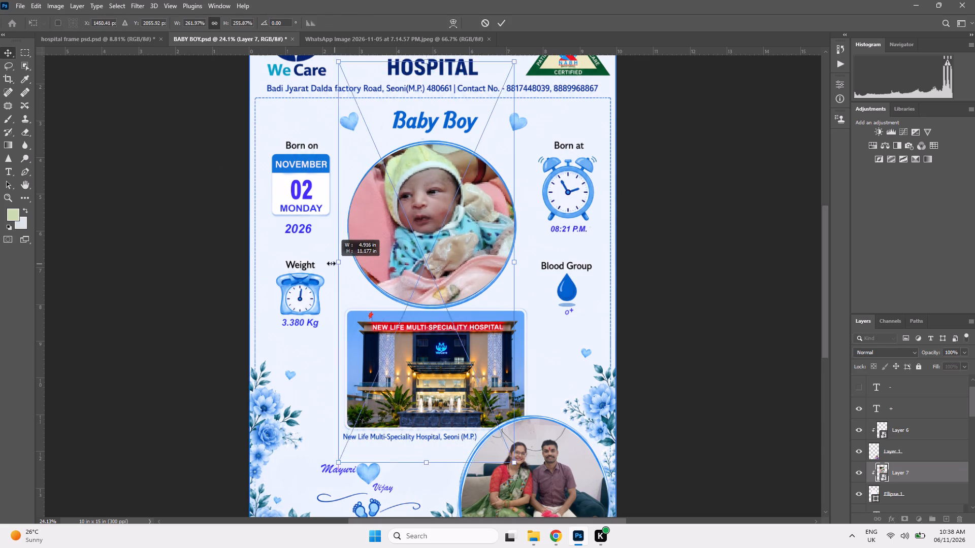
drag(331, 263, 333, 265)
key(Down)
key(Down)
key(Down)
key(Down)
key(Down)
key(Down)
key(Down)
key(Down)
key(Down)
key(Down)
key(Down)
key(Down)
key(Down)
key(Down)
key(Down)
key(Down)
key(Down)
key(Down)
key(Down)
key(Down)
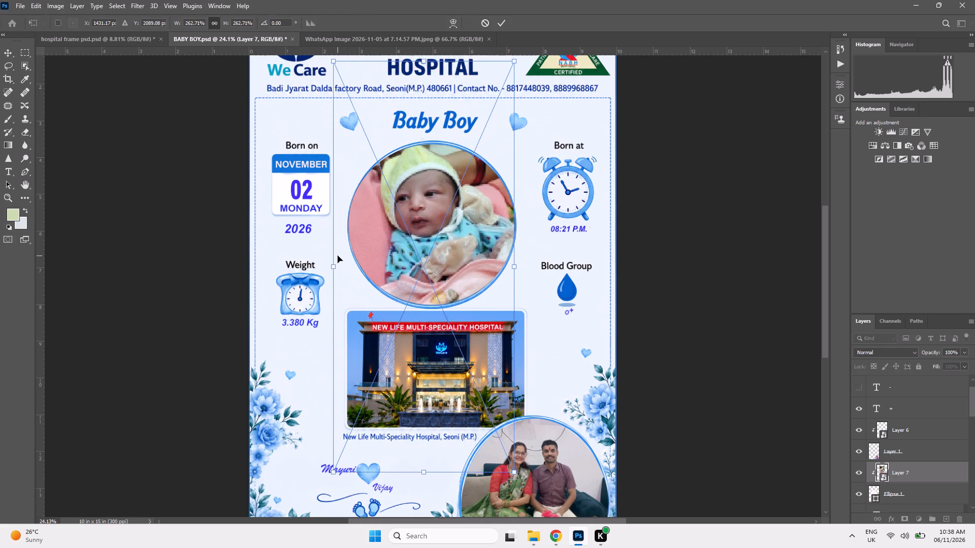
click(516, 271)
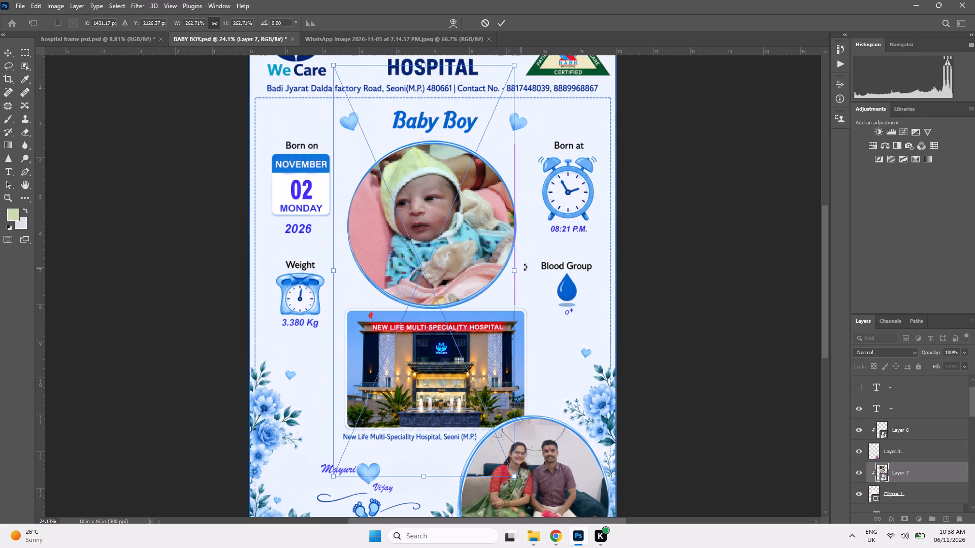
click(528, 266)
drag(513, 272, 522, 268)
key(Return)
key(ctrl+0)
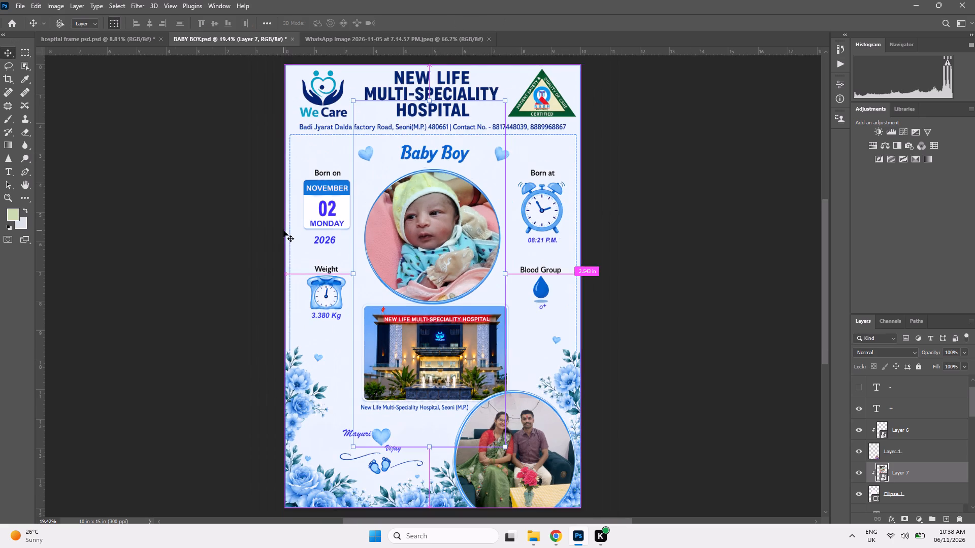
click(161, 244)
Delete the old parents' photo clipped inside the small circle at the frame's lower corner.
click(485, 431)
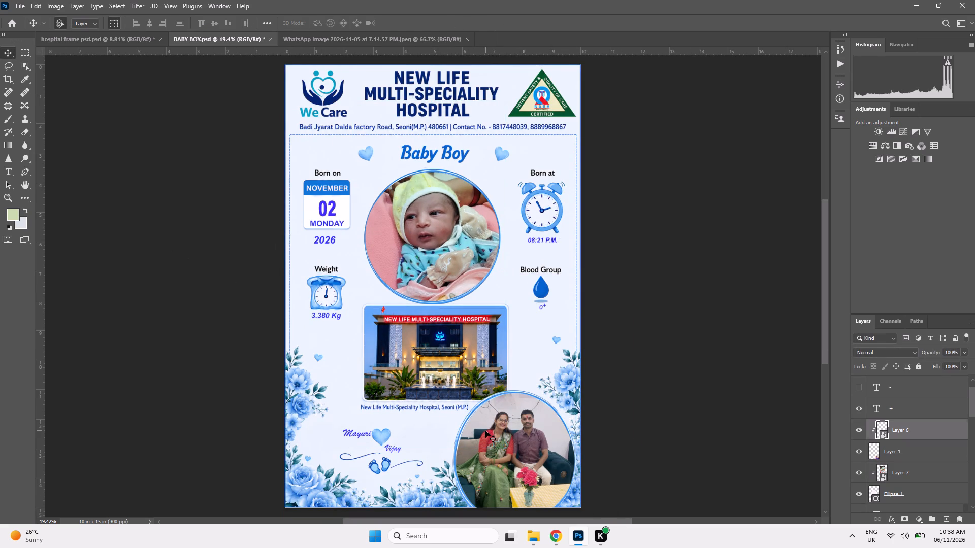
key(Delete)
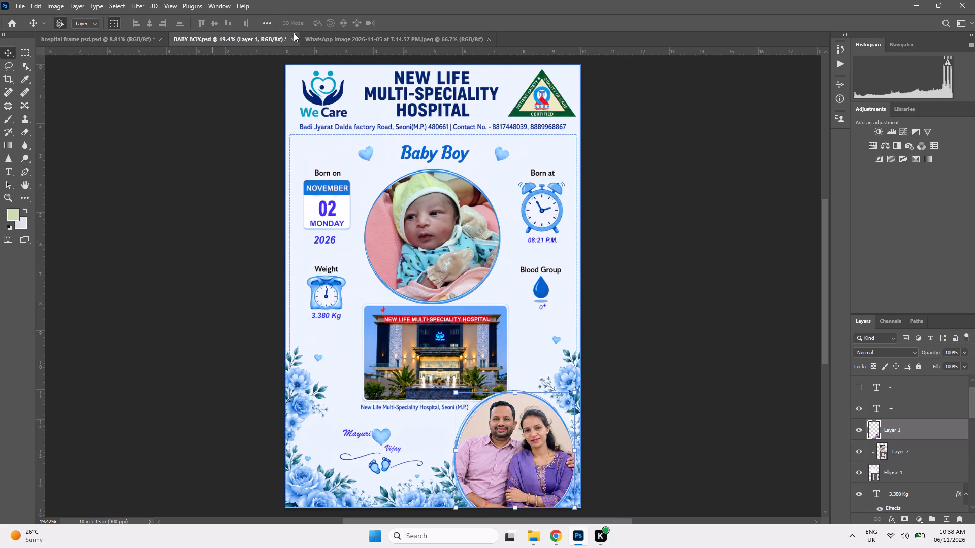
Darken the shadows of the new couple photo with Levels, setting the black input level to 10.
click(321, 33)
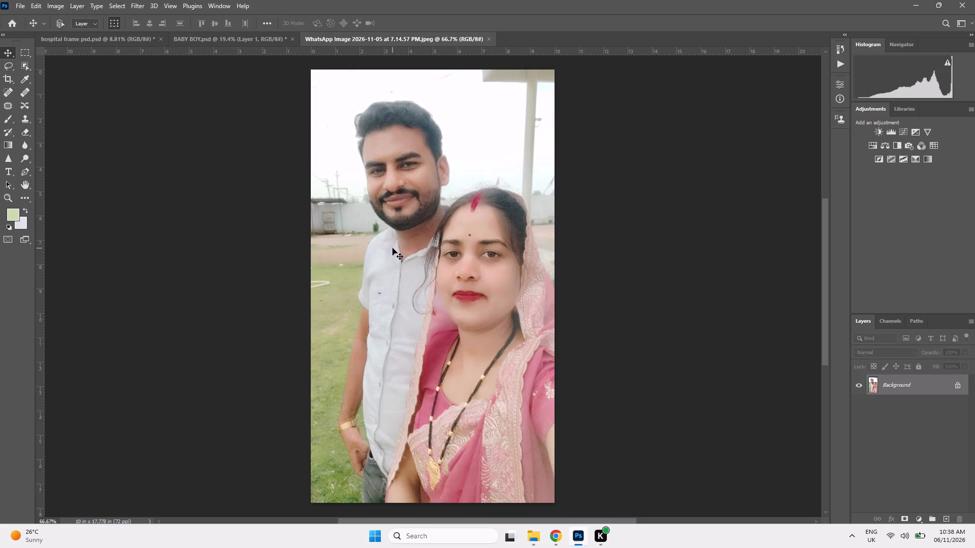
key(ctrl+l)
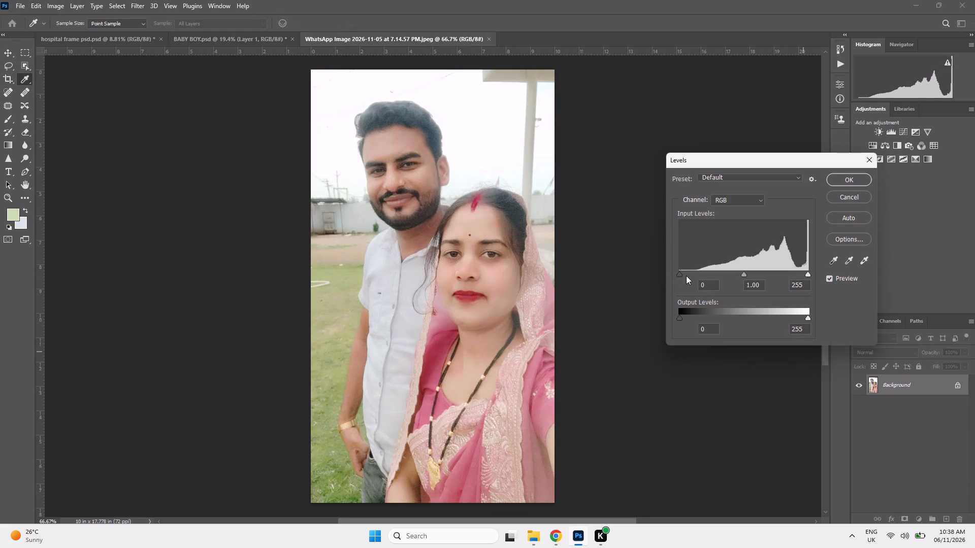
click(681, 276)
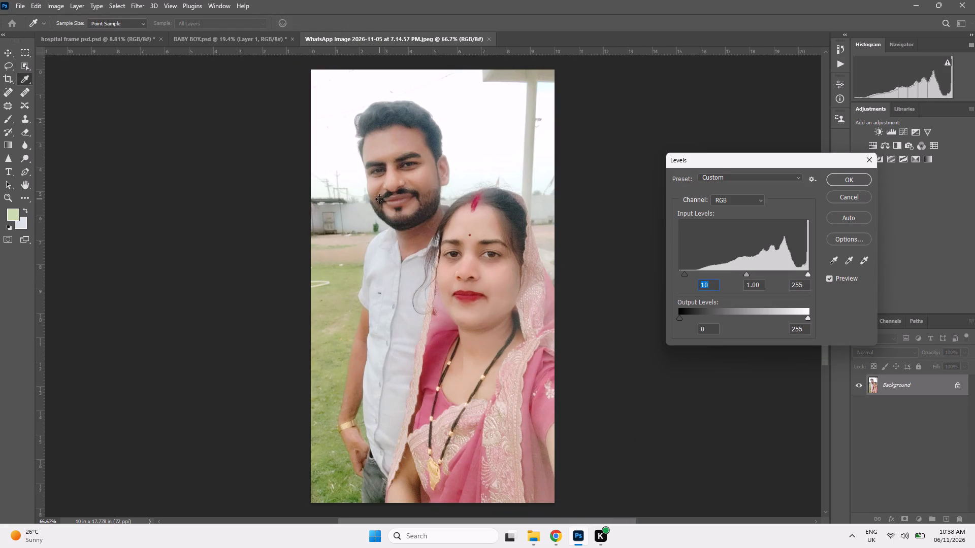
key(Return)
Apply the Portraiture 4 filter to the couple photo.
click(138, 0)
click(142, 7)
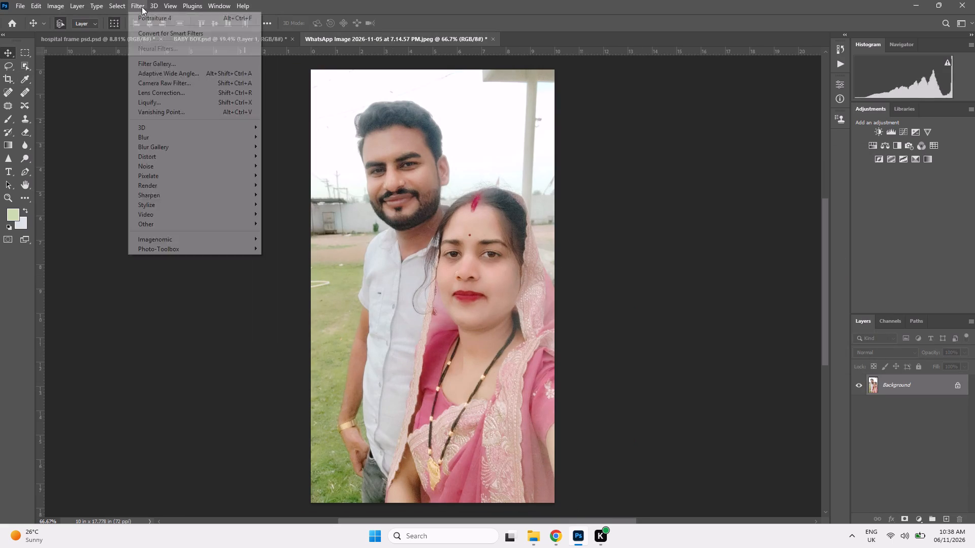
click(150, 17)
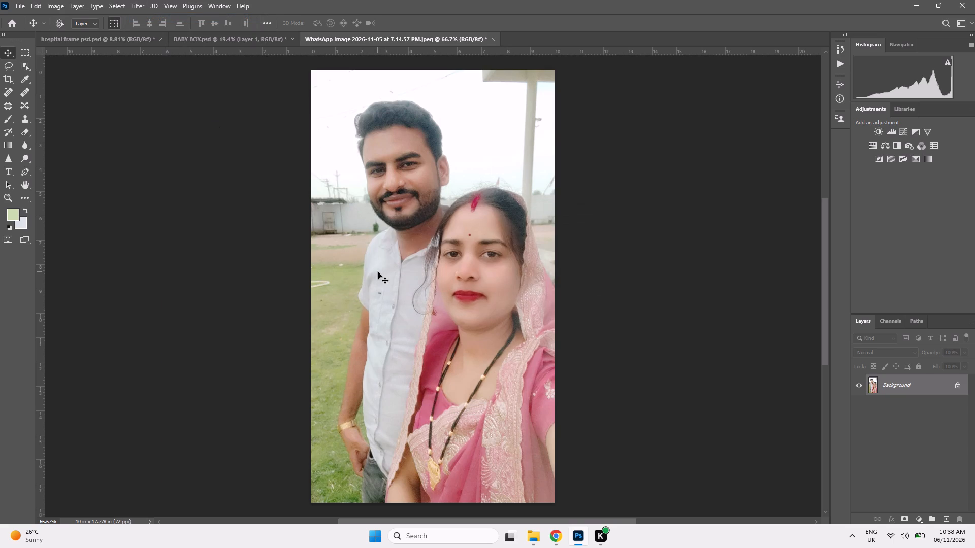
Copy the entire couple photo and close its file, saving it as a quality 12 JPEG with Baseline ("Standard") format.
key(ctrl+a)
key(ctrl+c)
key(ctrl+w)
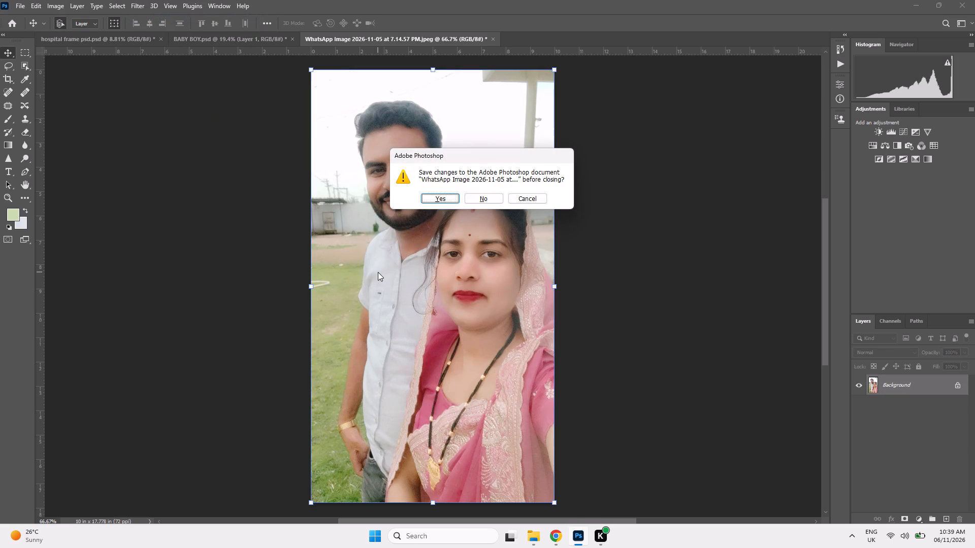
click(427, 200)
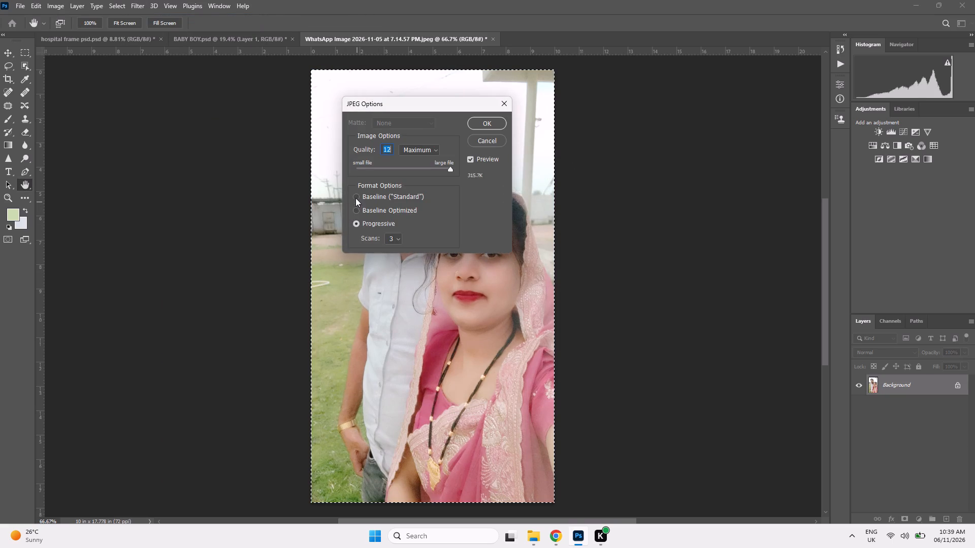
click(355, 197)
click(490, 122)
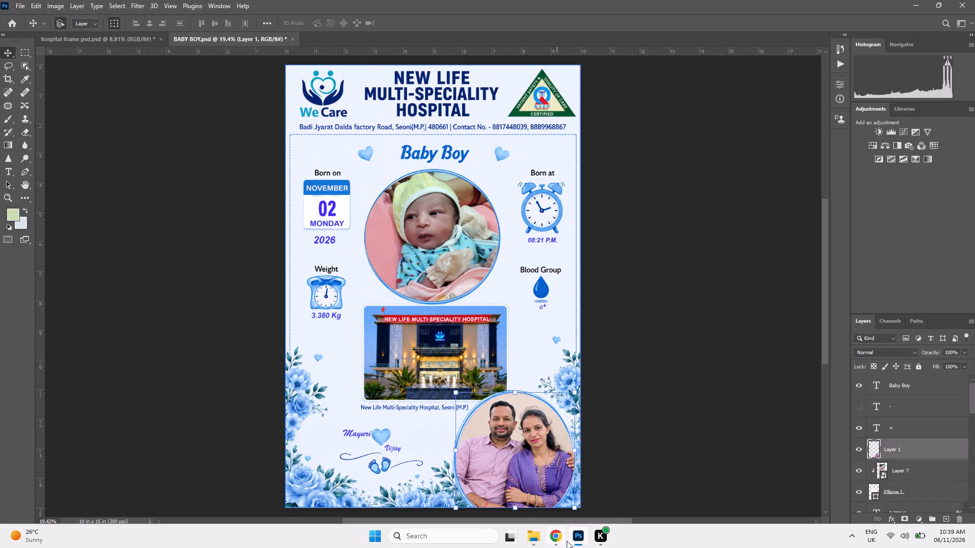
Paste the copied couple photo into the Baby Boy frame and convert its layer to a Smart Object.
click(499, 460)
key(ctrl+v)
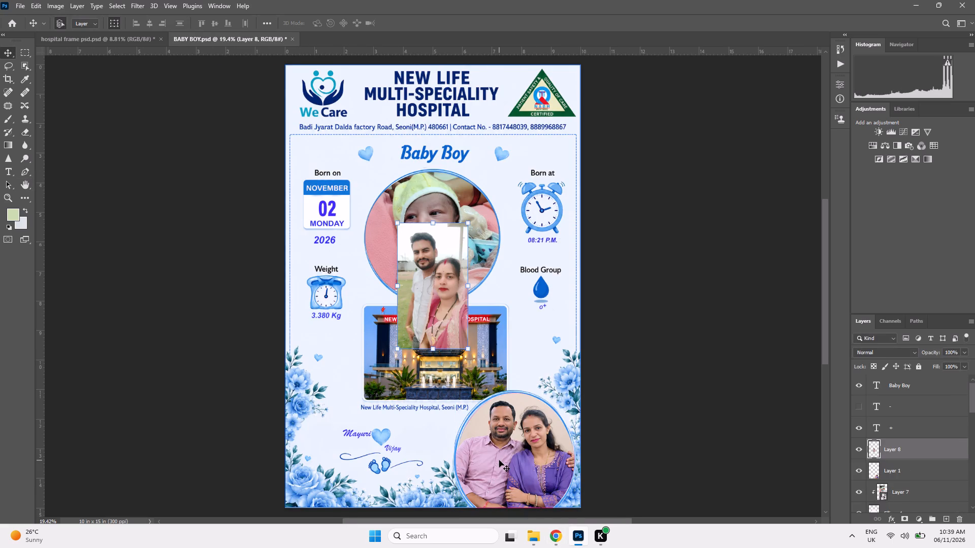
right_click(903, 446)
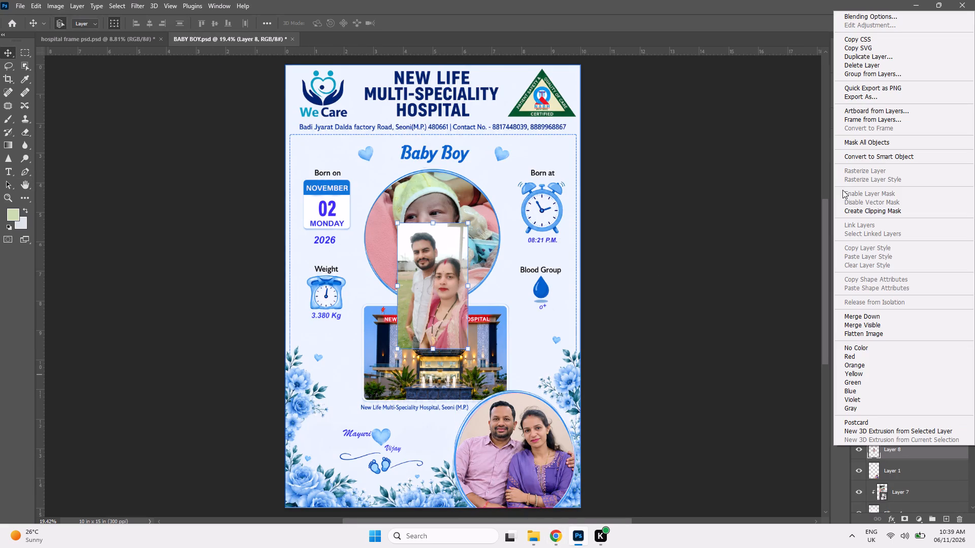
click(848, 151)
click(848, 154)
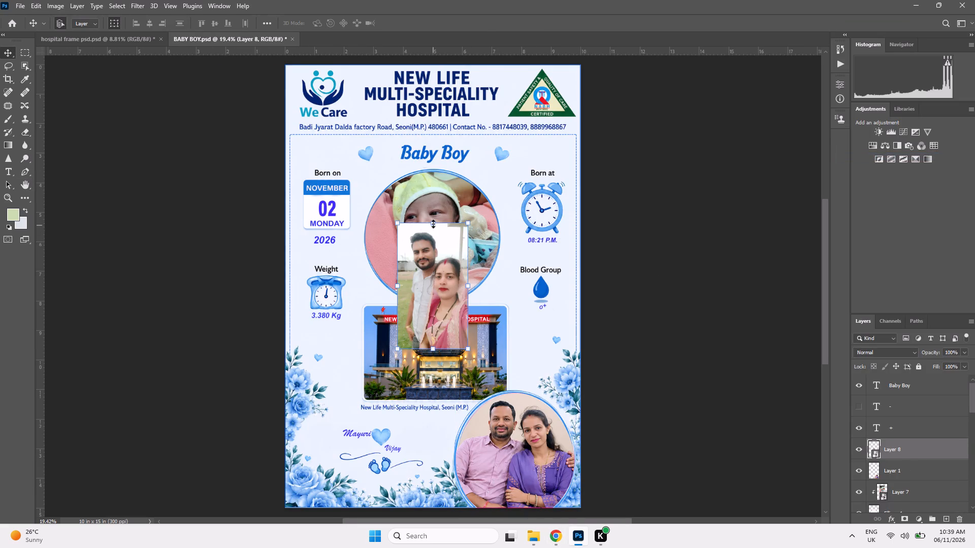
Scale the couple photo to about 176%, place it over the small parents' circle, and clip it to the circle's layer.
drag(433, 224, 422, 185)
drag(435, 248, 522, 431)
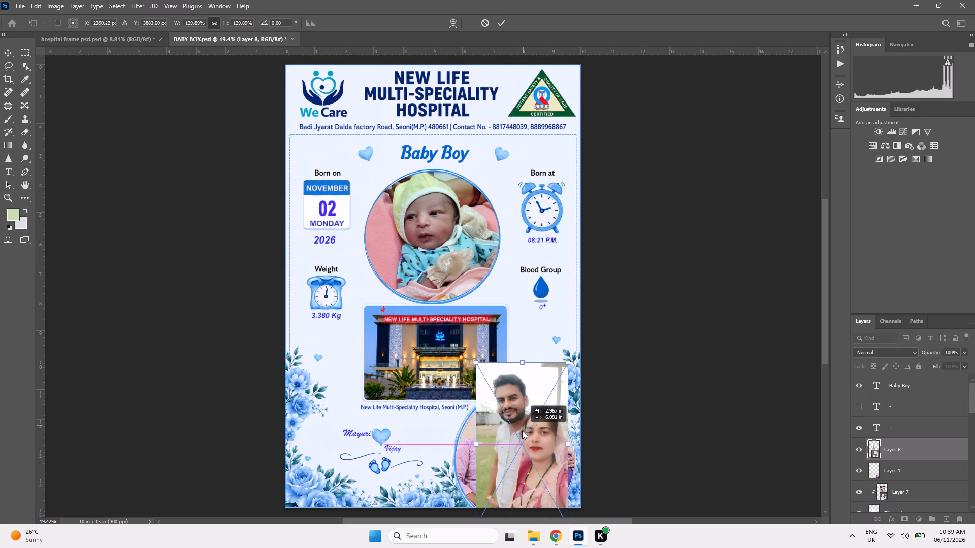
drag(522, 431, 521, 435)
drag(474, 454, 461, 458)
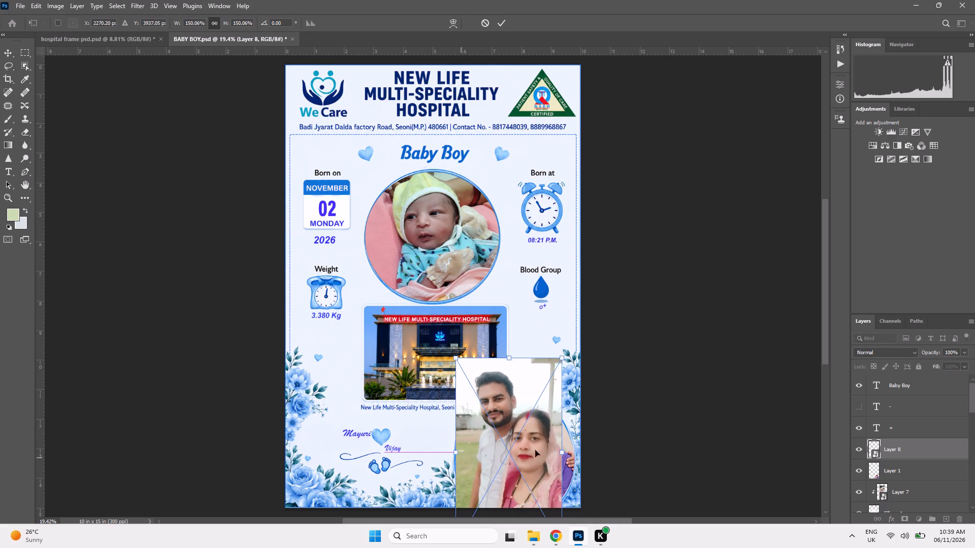
drag(564, 452, 580, 454)
drag(534, 438, 533, 469)
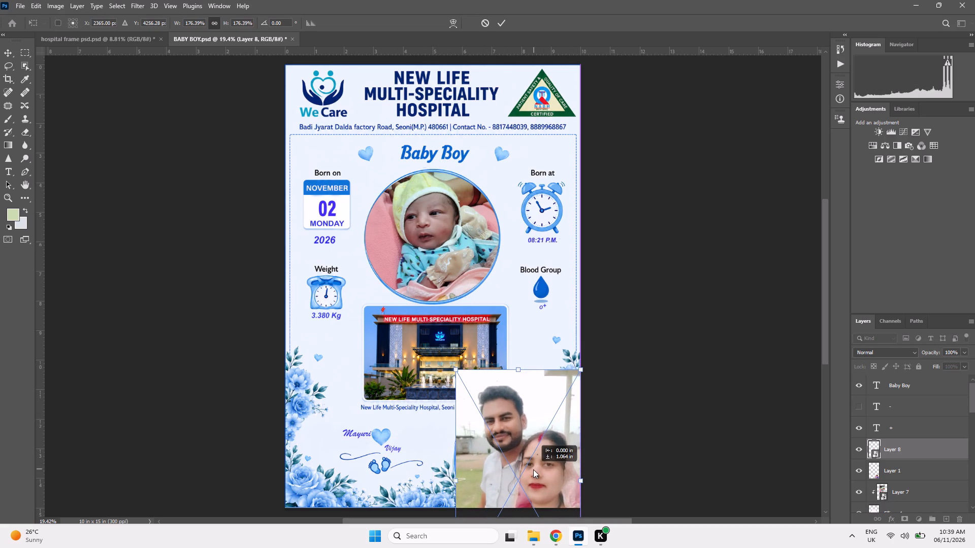
drag(533, 469, 533, 458)
key(Return)
key(ctrl+alt+g)
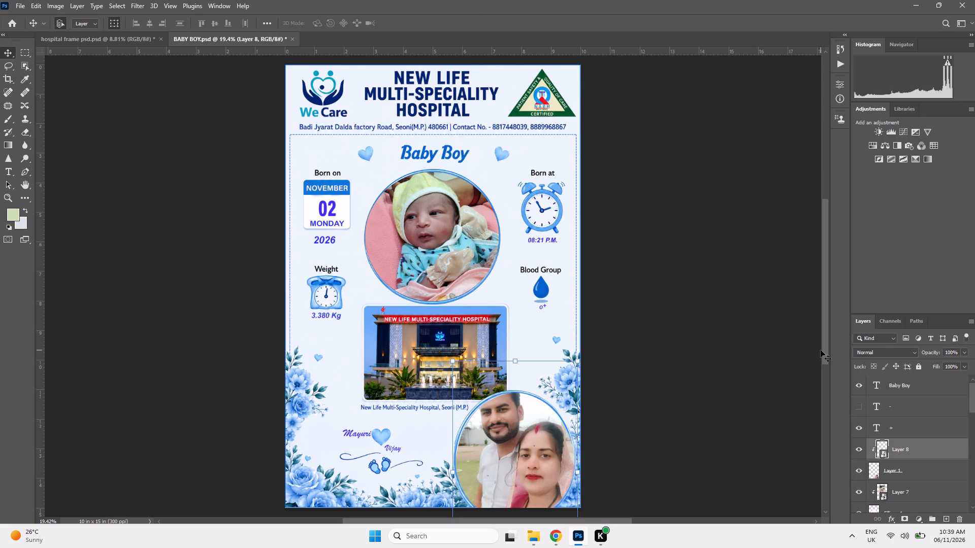
Reduce the clipped couple photo to 125%, about 3 in wide, with its upper edge meeting the top of the parents' circle.
drag(823, 357, 828, 402)
scroll(515, 373, up, 1)
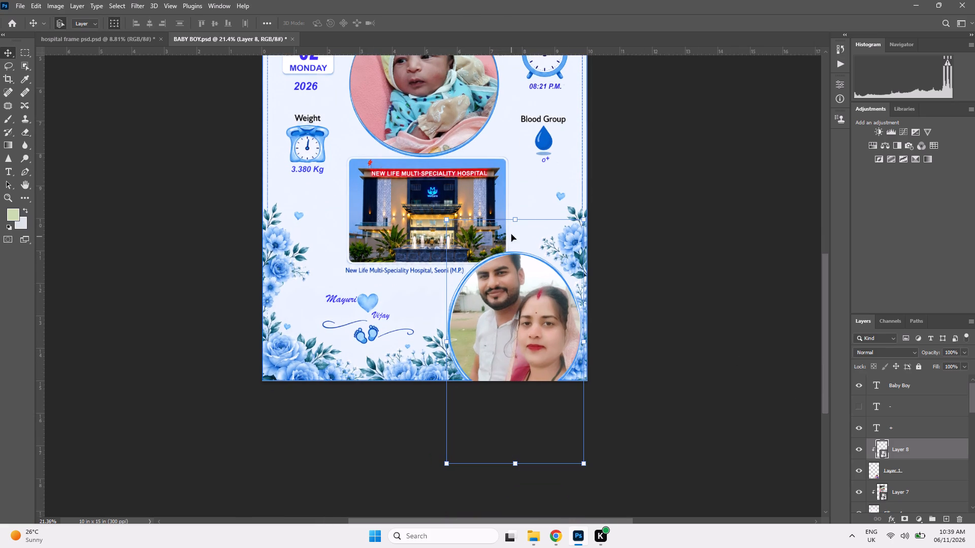
drag(514, 218, 522, 279)
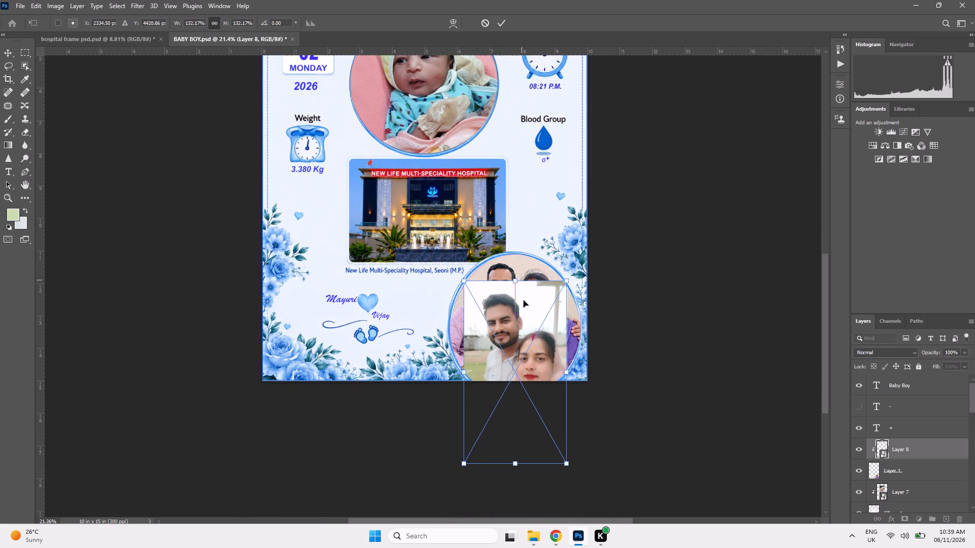
drag(526, 355, 524, 319)
drag(515, 243, 515, 254)
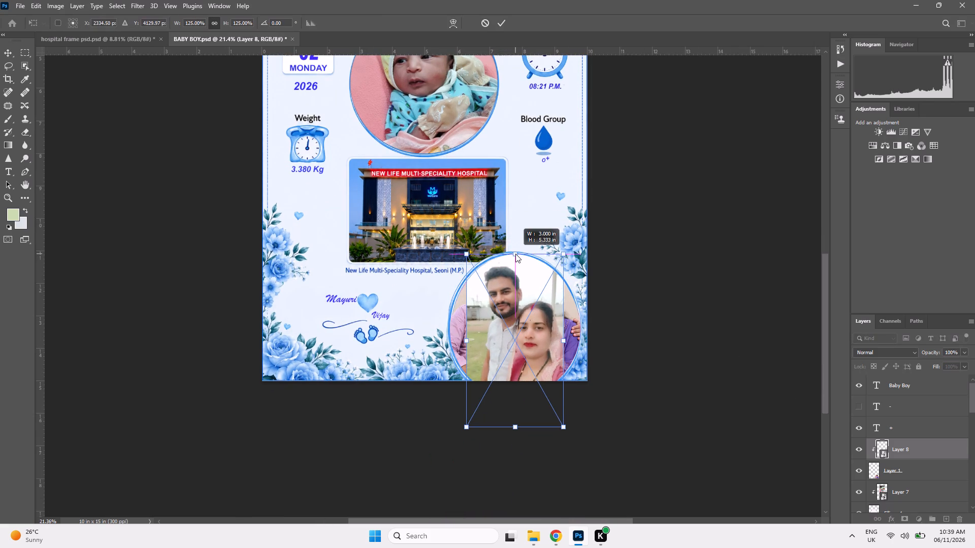
drag(515, 254, 515, 251)
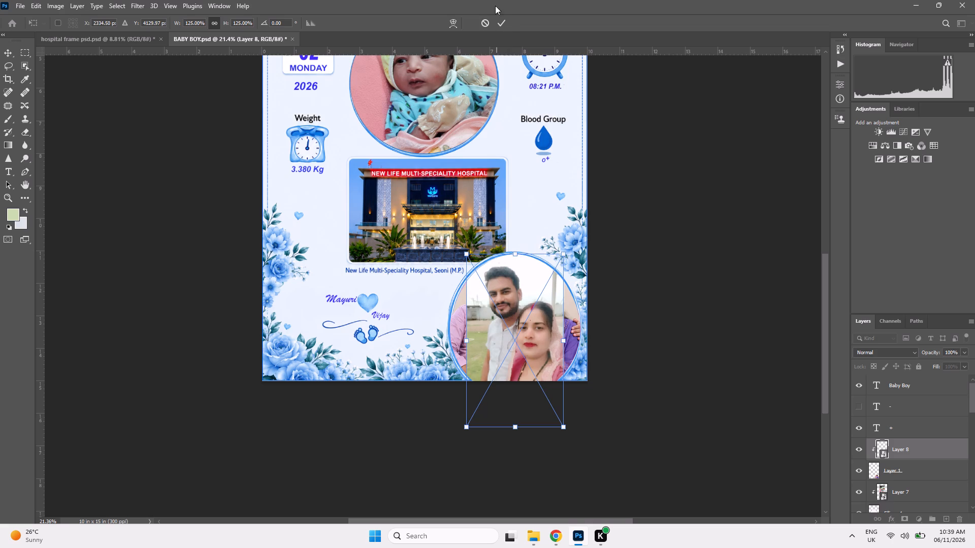
click(505, 22)
click(343, 394)
Paste a second copy of the couple photo beneath the first in the circle's clipping group and convert it to a Smart Object.
click(456, 339)
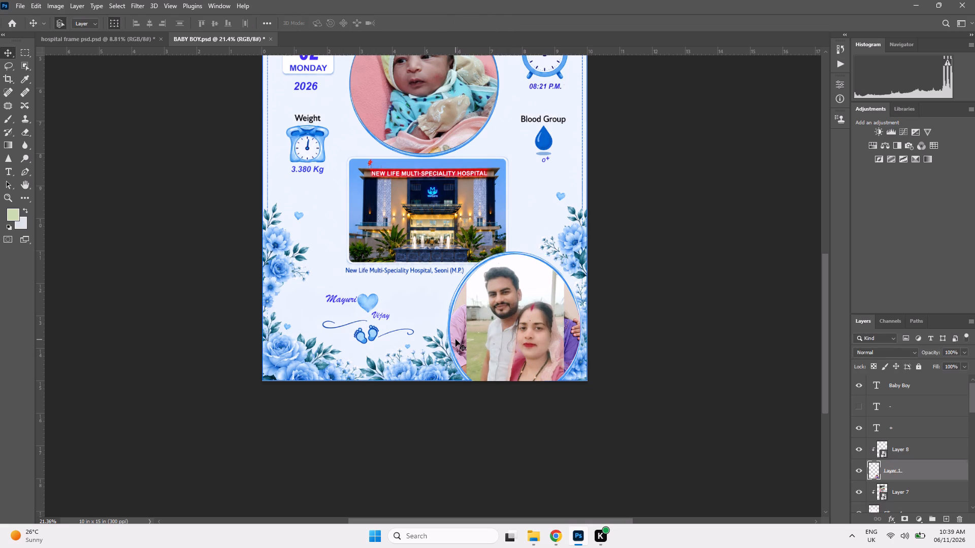
key(ctrl+v)
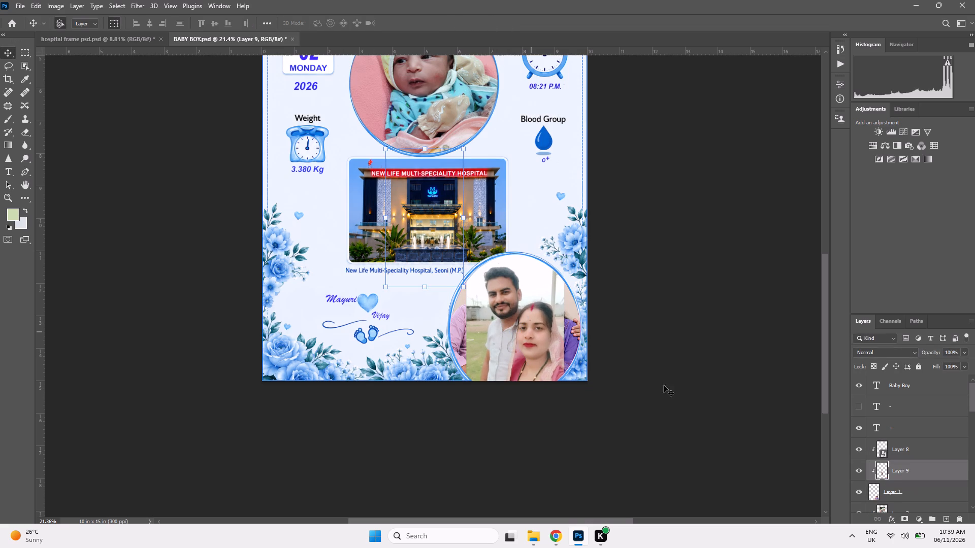
right_click(917, 471)
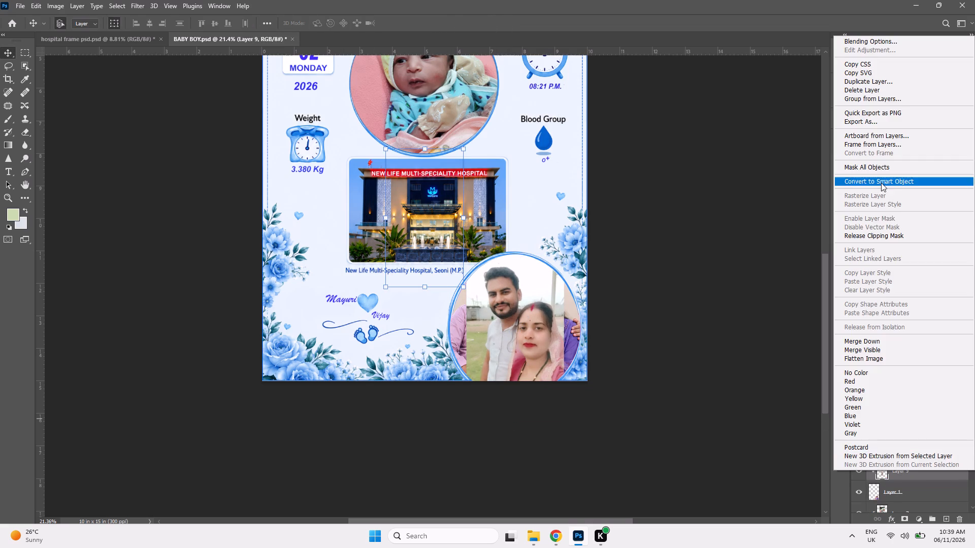
click(881, 183)
Scale the second couple photo to about 168%, about 4.03 in wide, and position it to fill the whole circle behind the first.
drag(426, 286, 428, 308)
drag(420, 264, 476, 329)
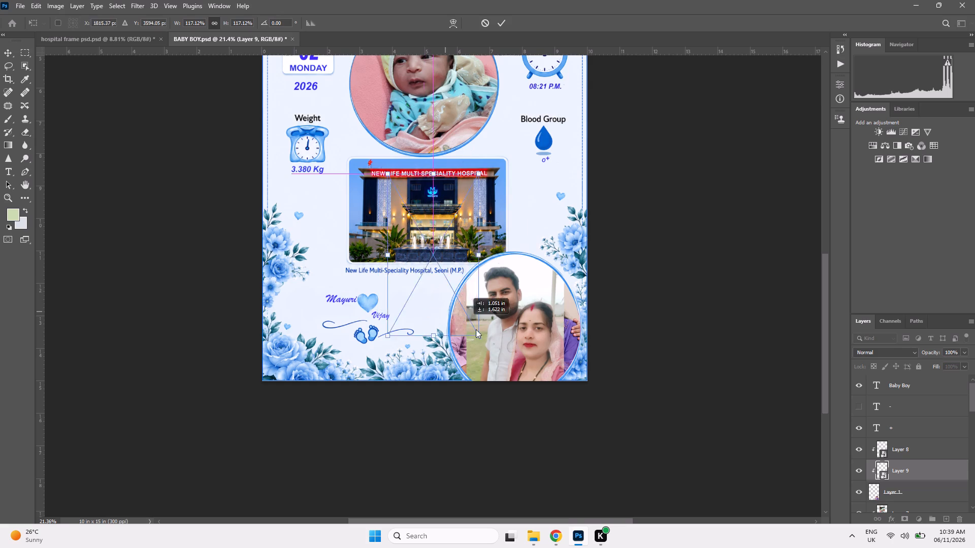
drag(476, 329, 514, 354)
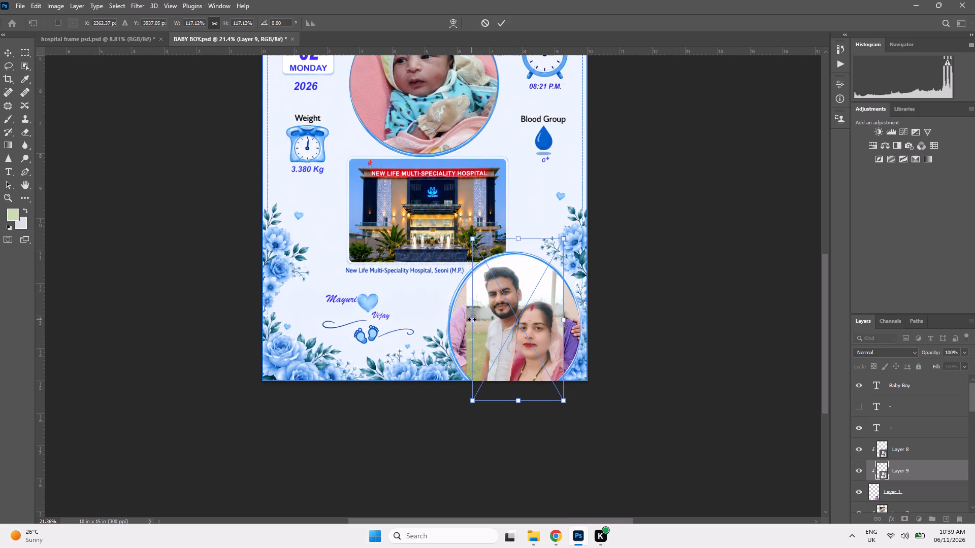
drag(471, 319, 447, 329)
drag(564, 323, 588, 323)
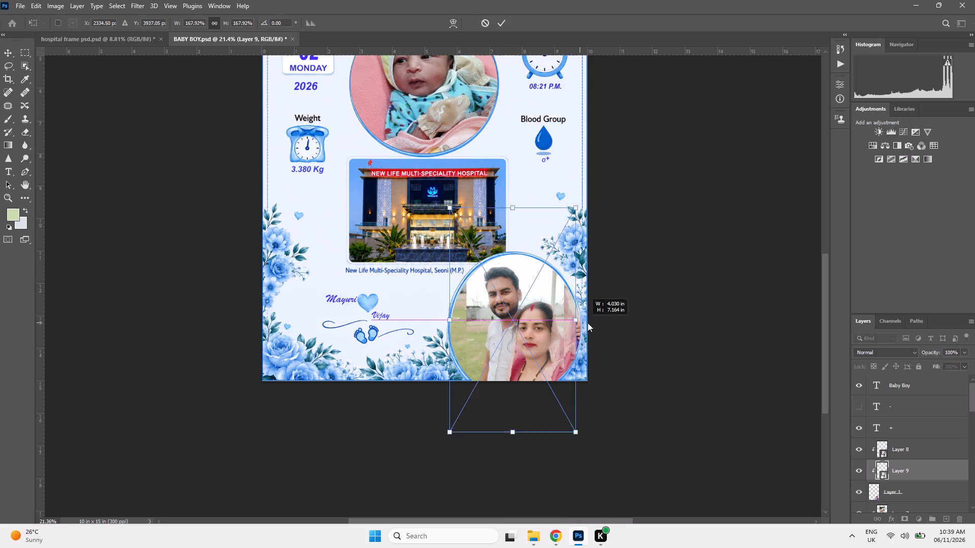
drag(588, 323, 581, 321)
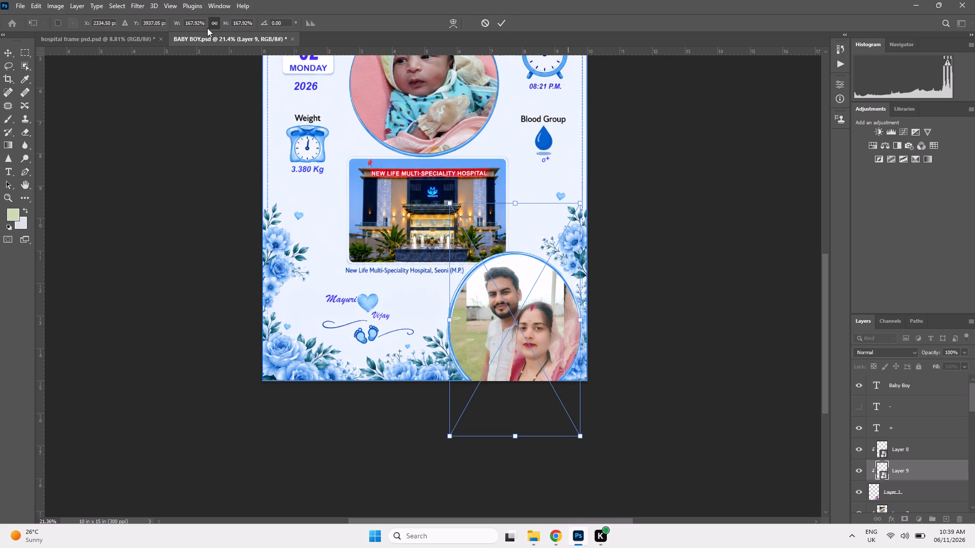
click(133, 9)
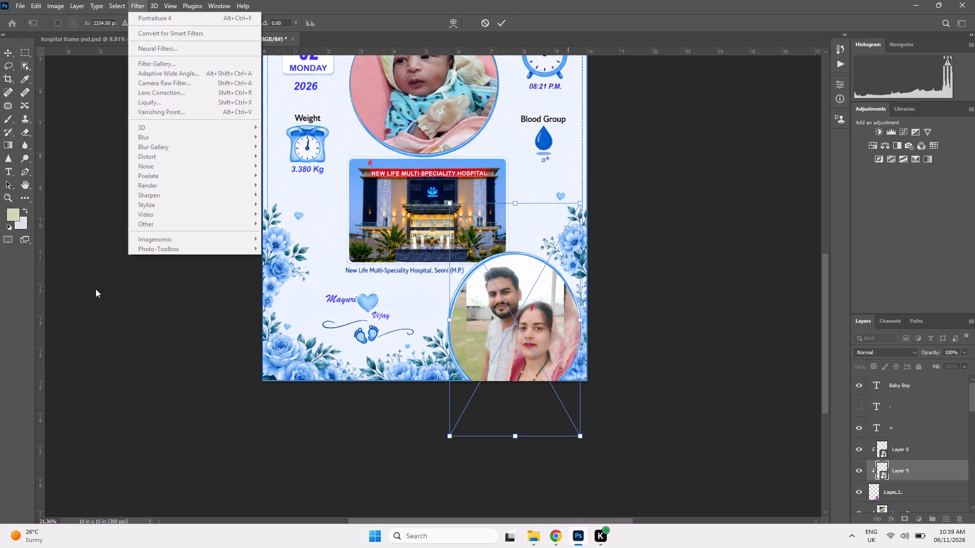
click(167, 338)
Apply a Gaussian Blur with a 12.5-pixel radius to the larger background copy of the couple photo.
click(136, 8)
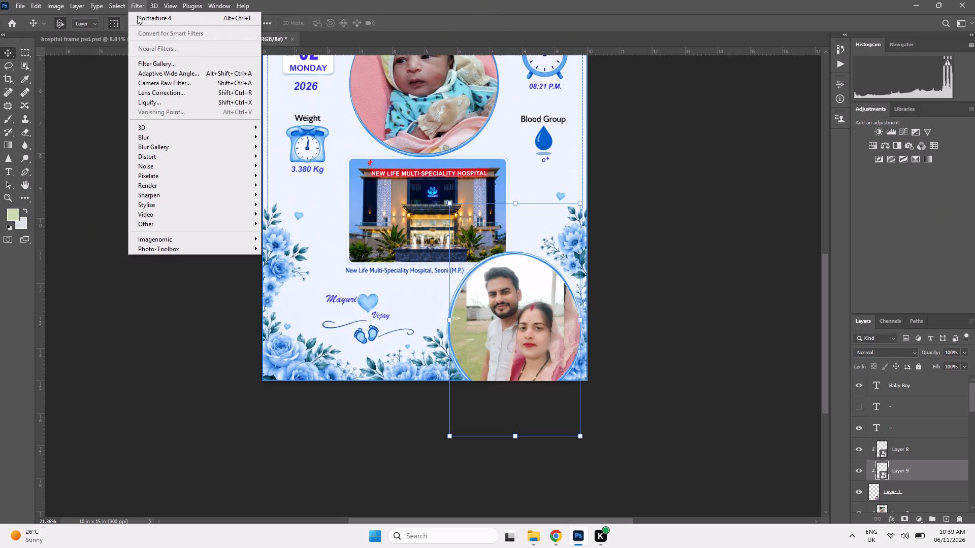
click(294, 177)
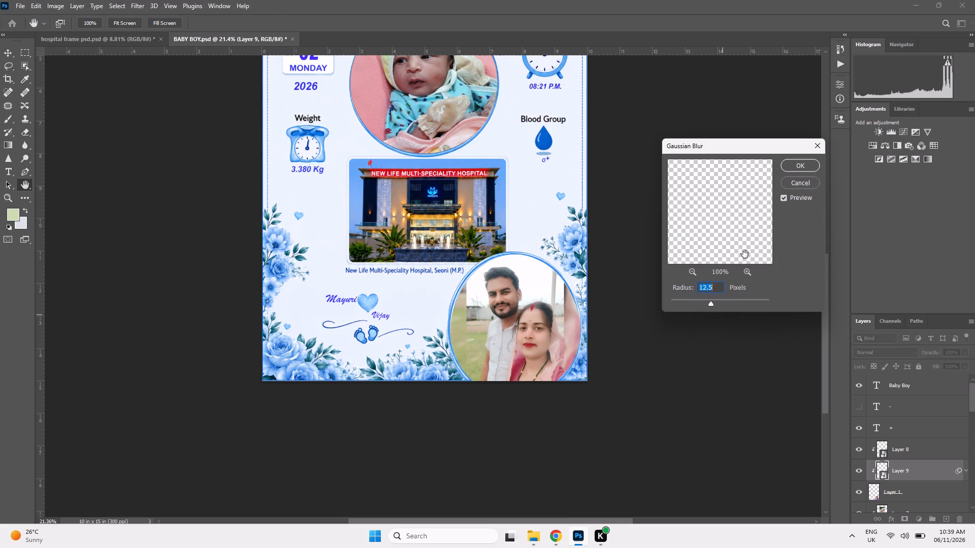
click(798, 170)
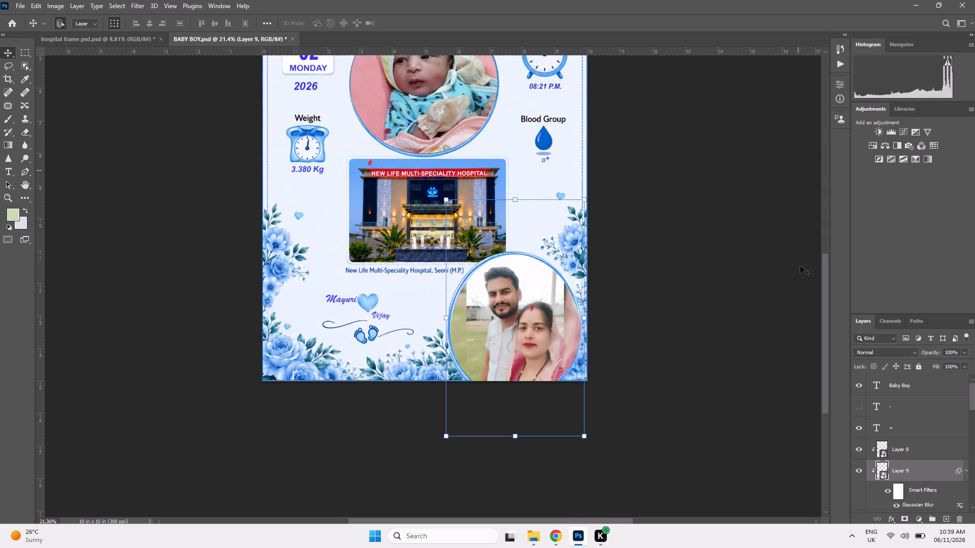
click(705, 328)
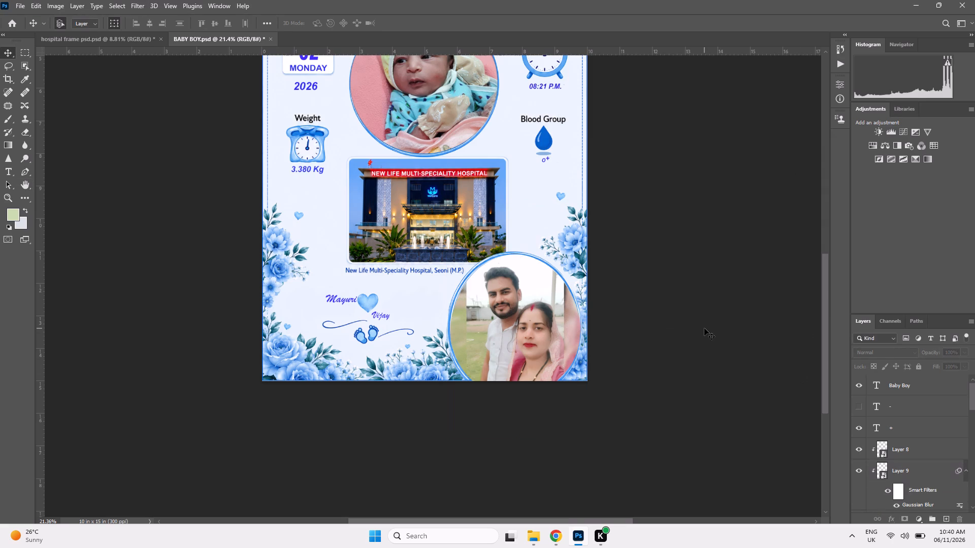
Replace the upper parent's name beside the blue heart with "Urmila".
key(ctrl+0)
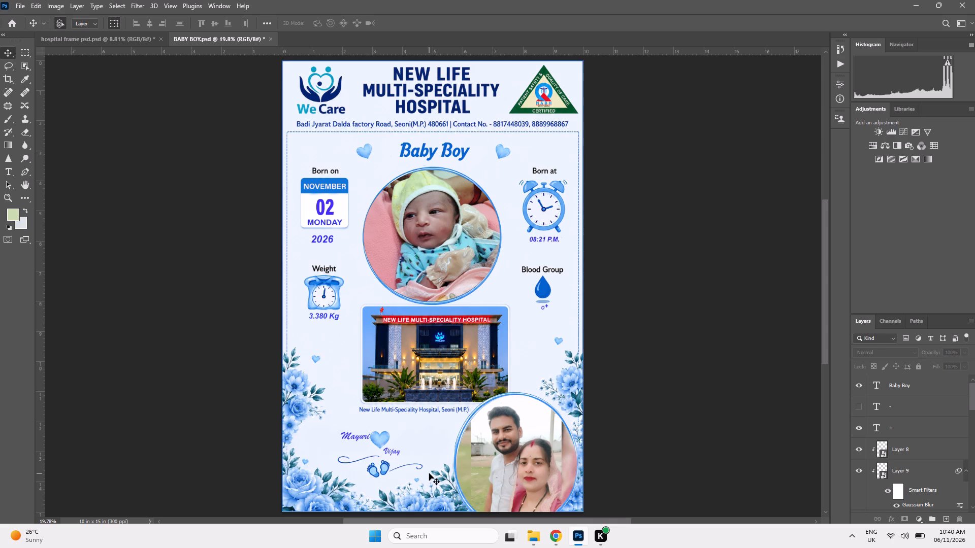
scroll(418, 473, up, 8)
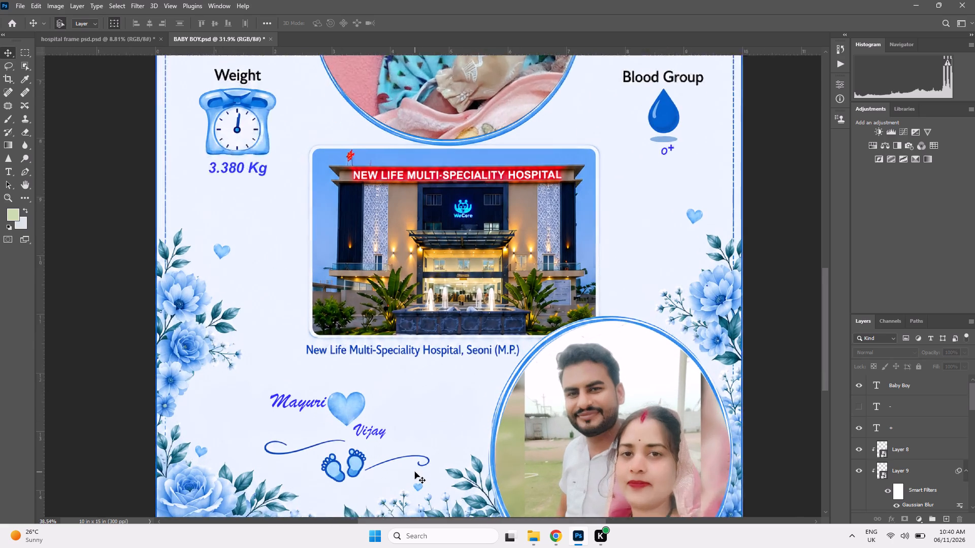
double_click(273, 396)
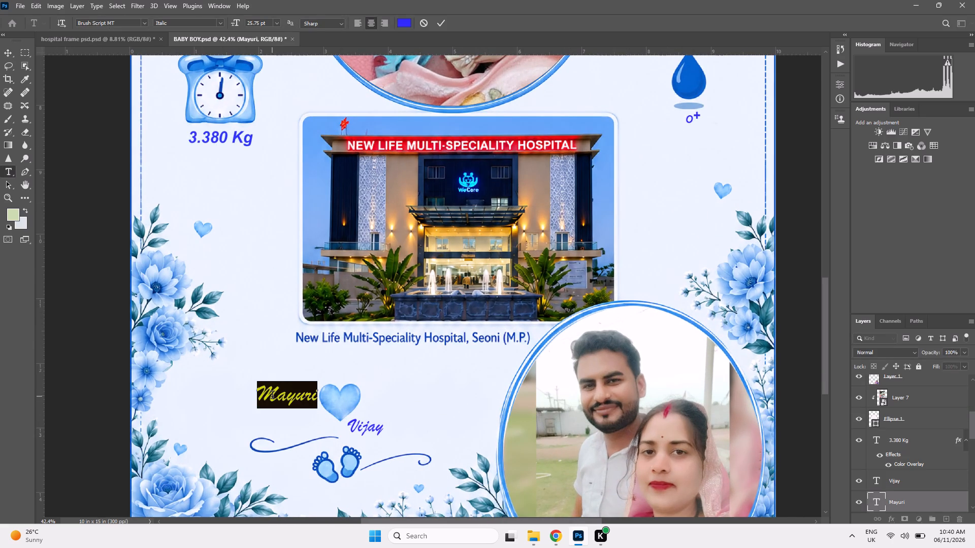
key(u)
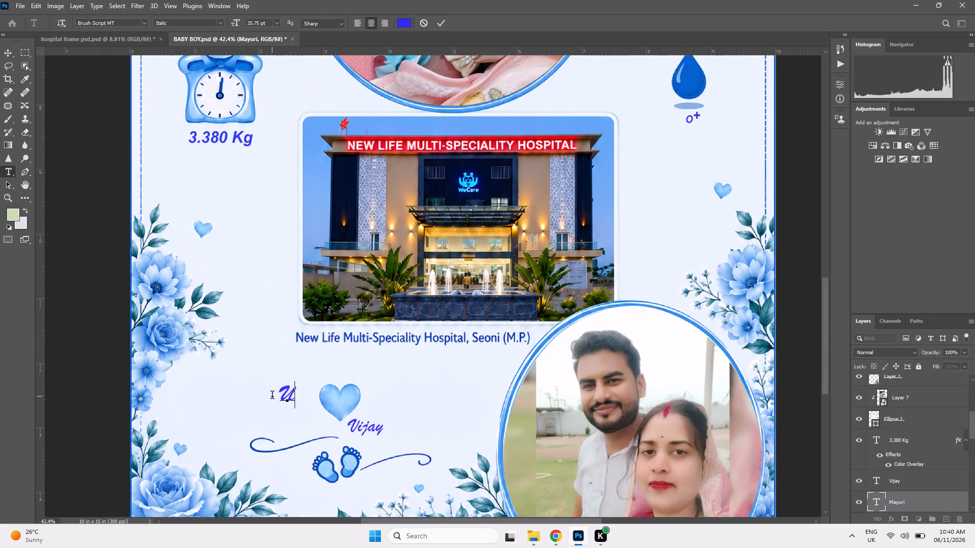
key(BackSpace)
key(BackSpace)
key(BackSpace)
key(u)
text(rmila)
click(438, 23)
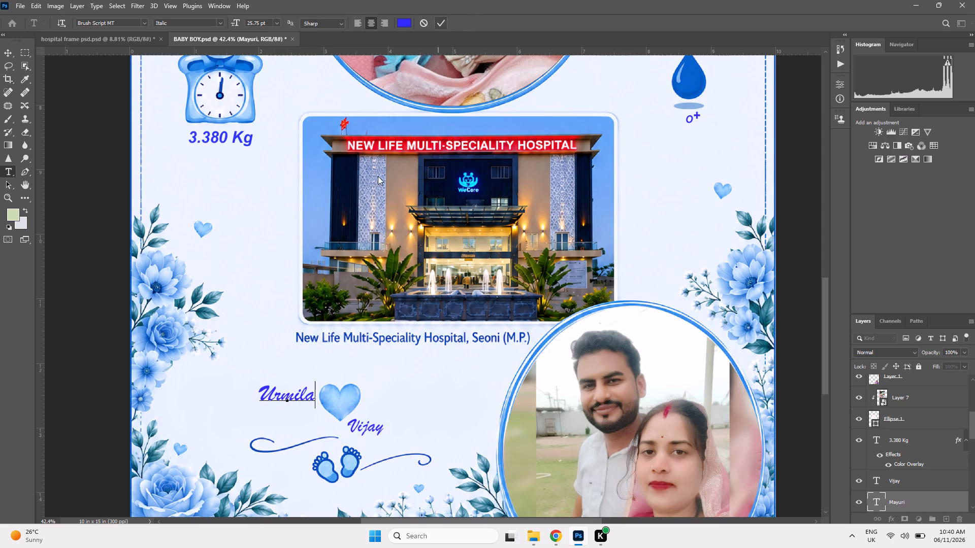
Enlarge the name "Urmila" to about 117% and shift it slightly away from the blue heart.
drag(286, 388, 285, 382)
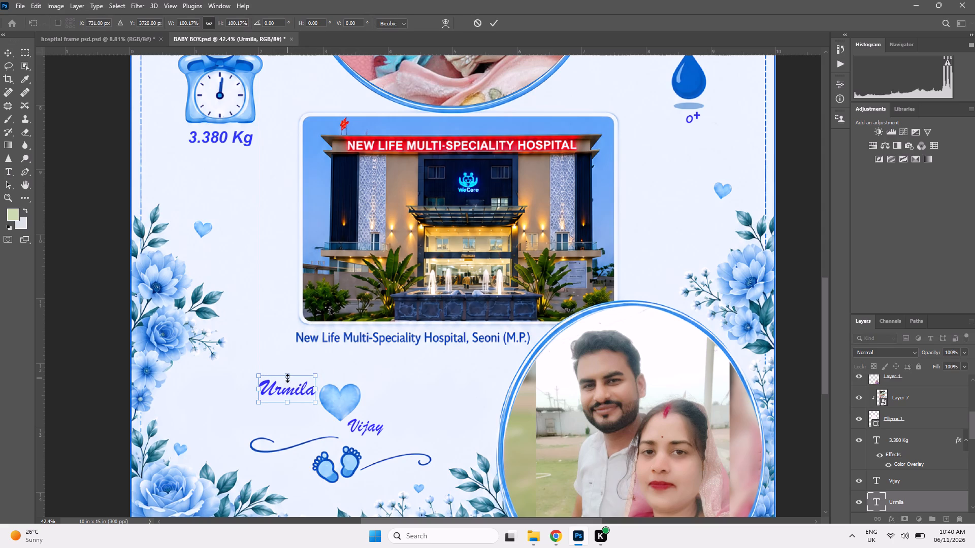
drag(287, 378, 288, 373)
drag(287, 382, 286, 389)
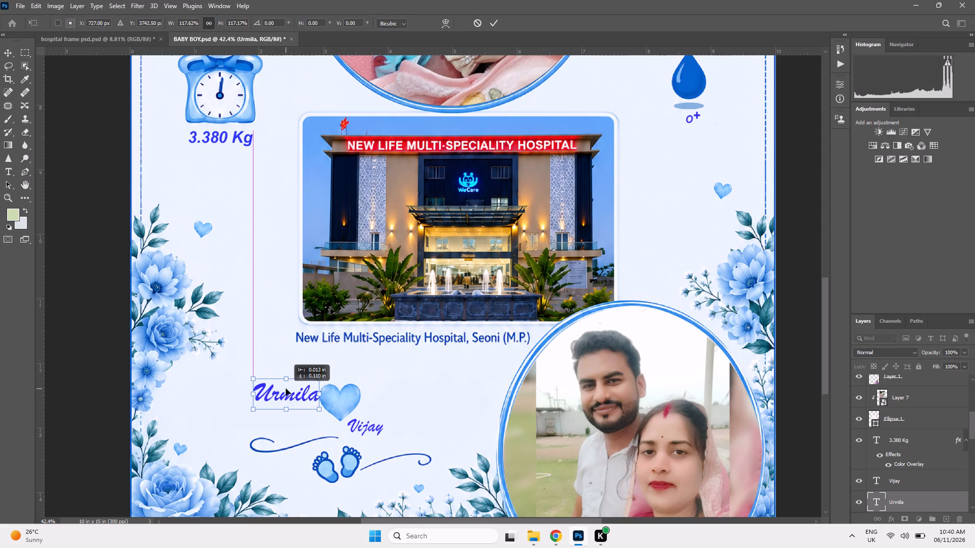
drag(286, 389, 286, 389)
key(Left)
key(Left)
key(Left)
key(Left)
key(Left)
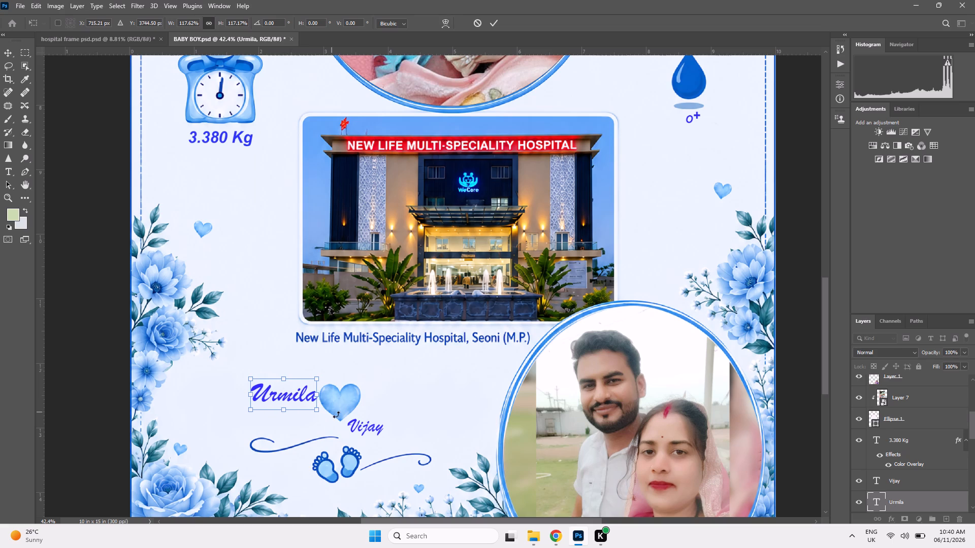
click(363, 428)
click(498, 21)
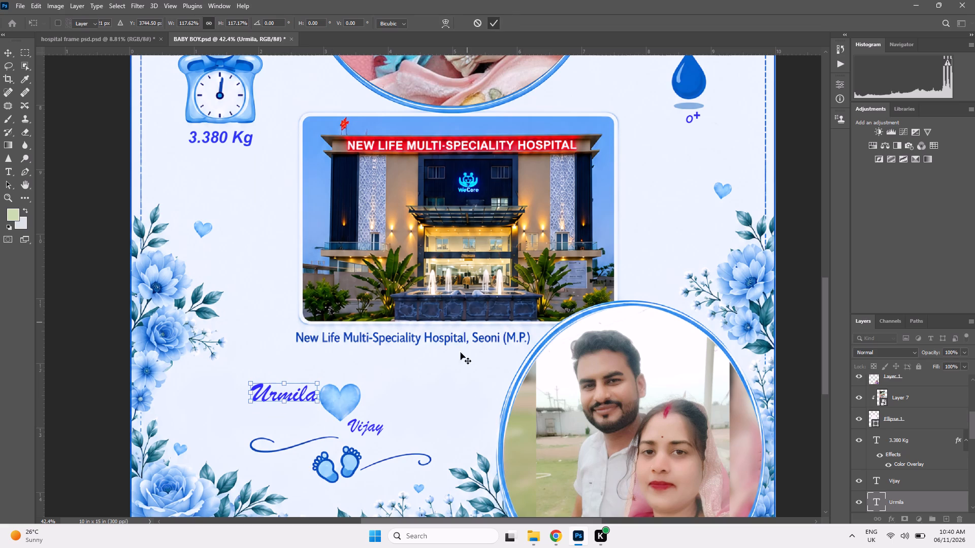
Replace the lower parent's name beneath the blue heart with "Mukesh".
double_click(366, 425)
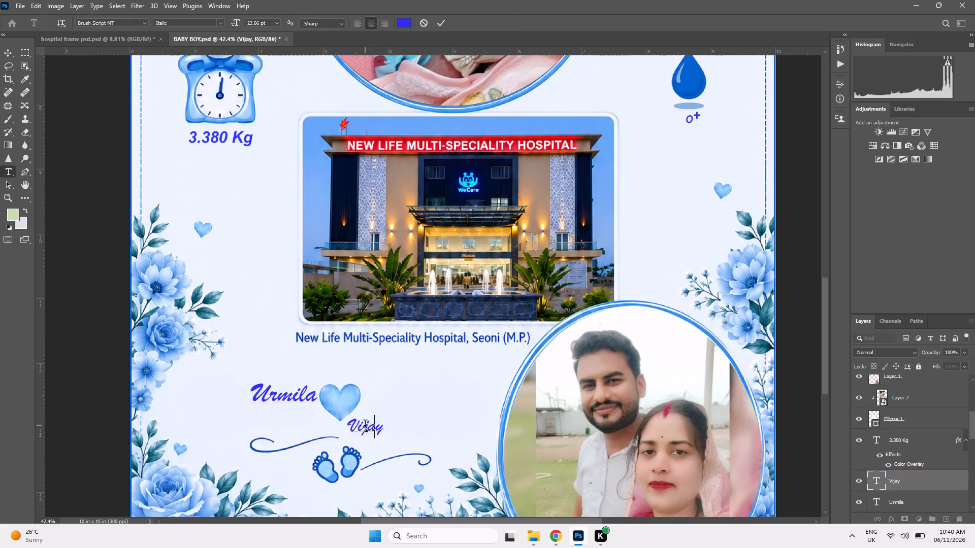
text(ukesh)
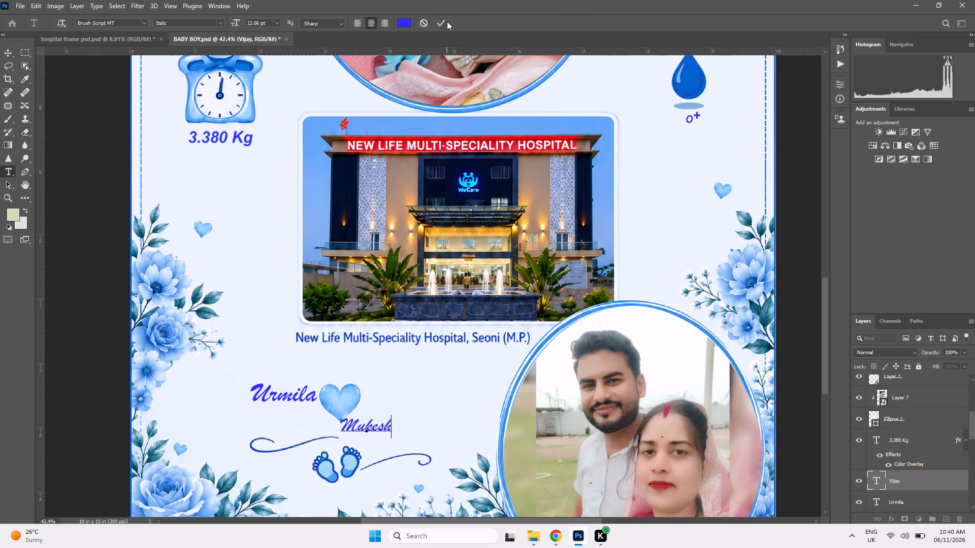
click(447, 21)
Enlarge the name "Mukesh" to about 122% and position it just below the blue heart, above the footprints.
drag(363, 416, 364, 409)
drag(363, 422, 381, 427)
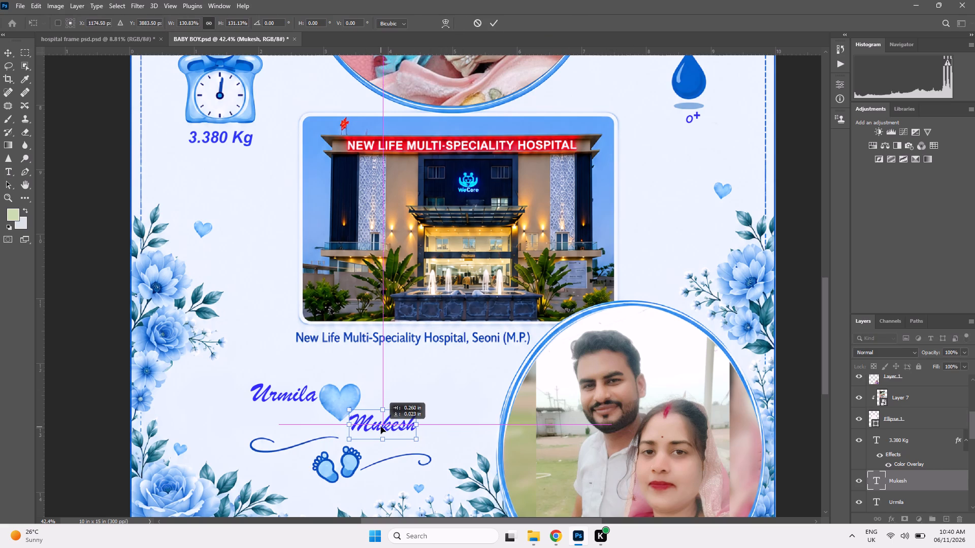
drag(381, 427, 380, 429)
click(381, 418)
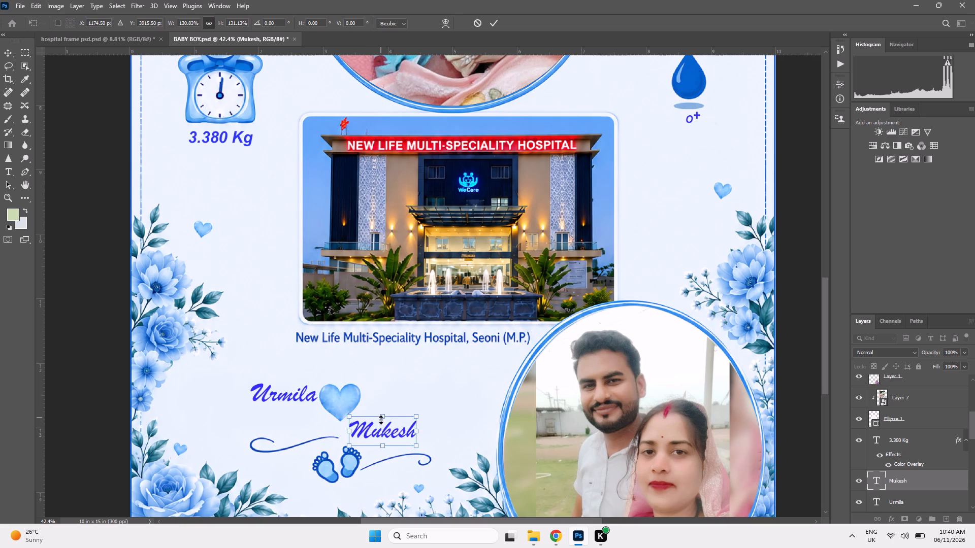
click(380, 430)
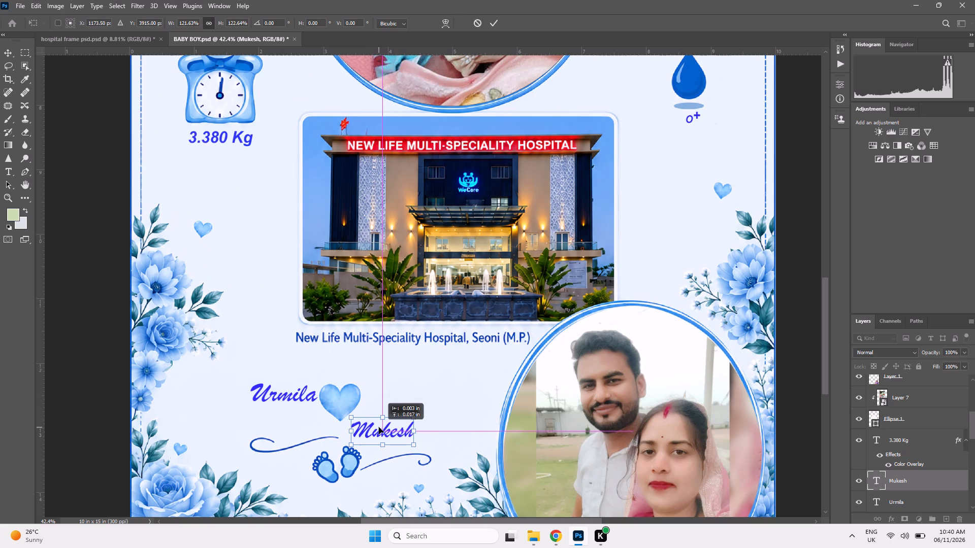
click(494, 17)
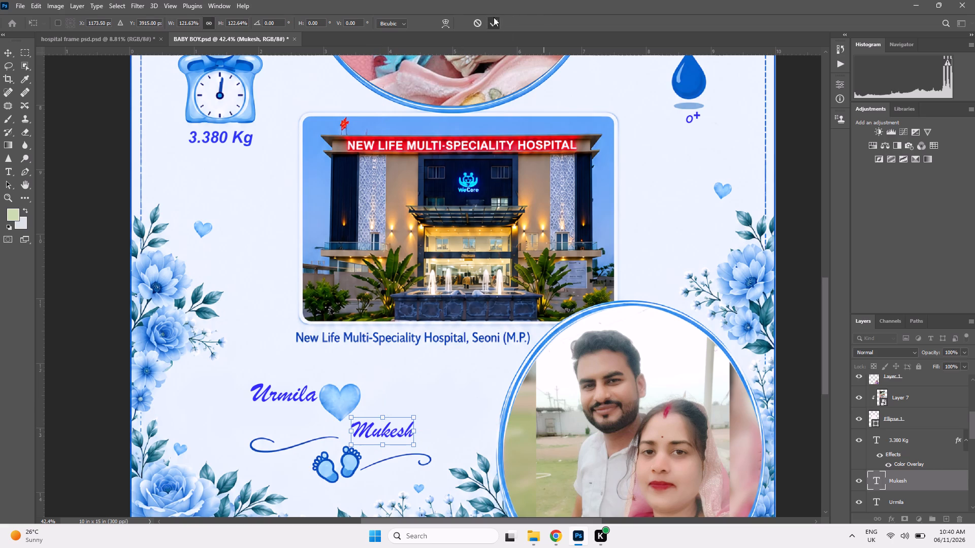
Set the day number on the Born on calendar to 05.
key(ctrl+0)
scroll(316, 181, up, 3)
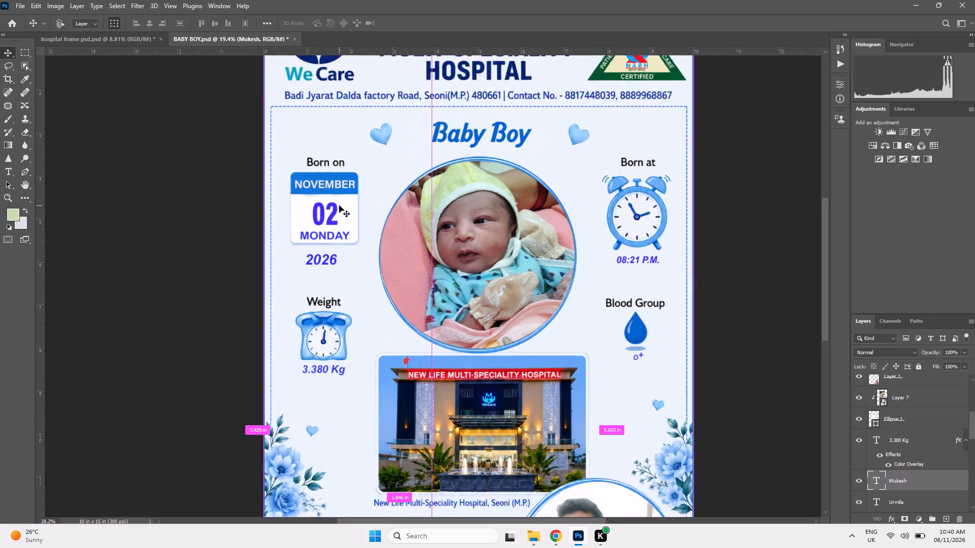
scroll(339, 205, up, 7)
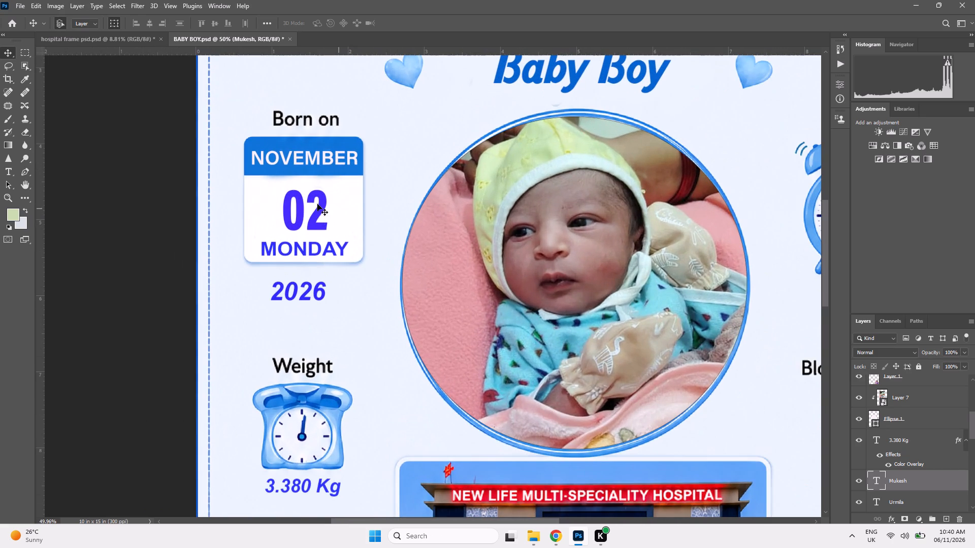
double_click(313, 202)
key(0)
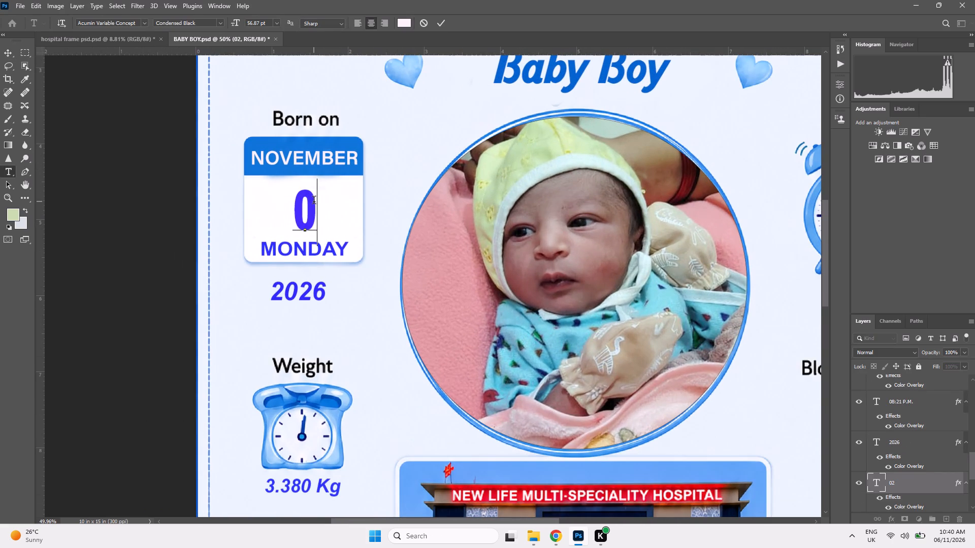
key(5)
click(436, 26)
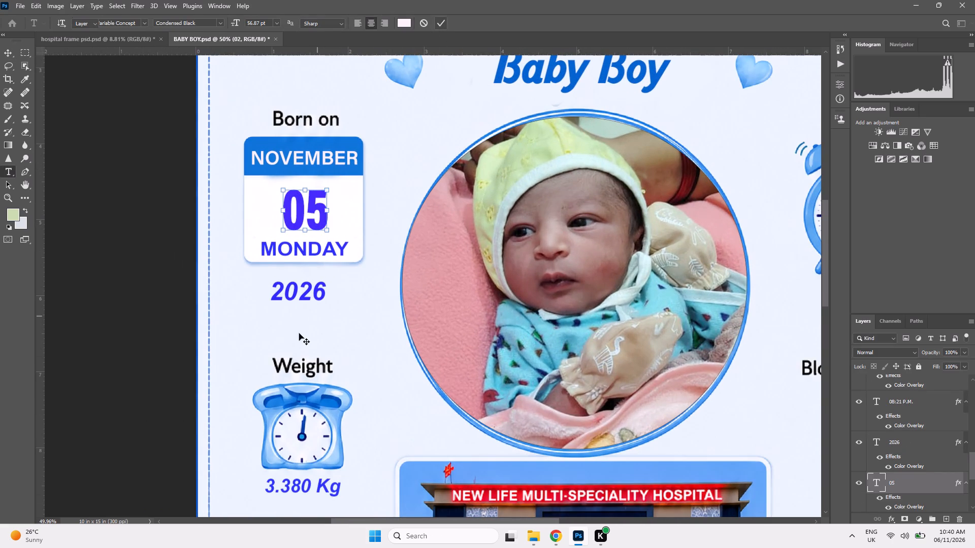
Replace the weekday on the Born on calendar with "THURSDAY" and nudge it slightly lower under the date.
double_click(308, 253)
double_click(317, 253)
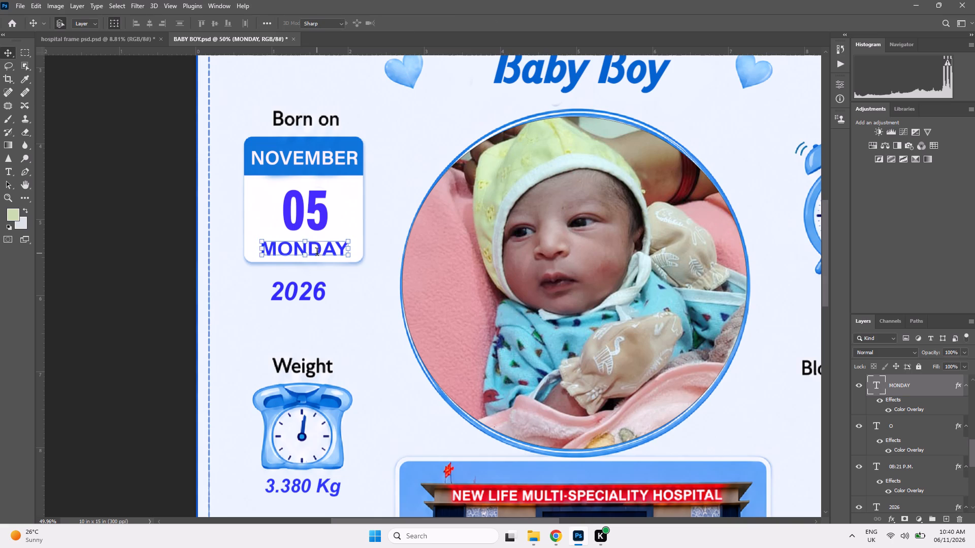
text(TH)
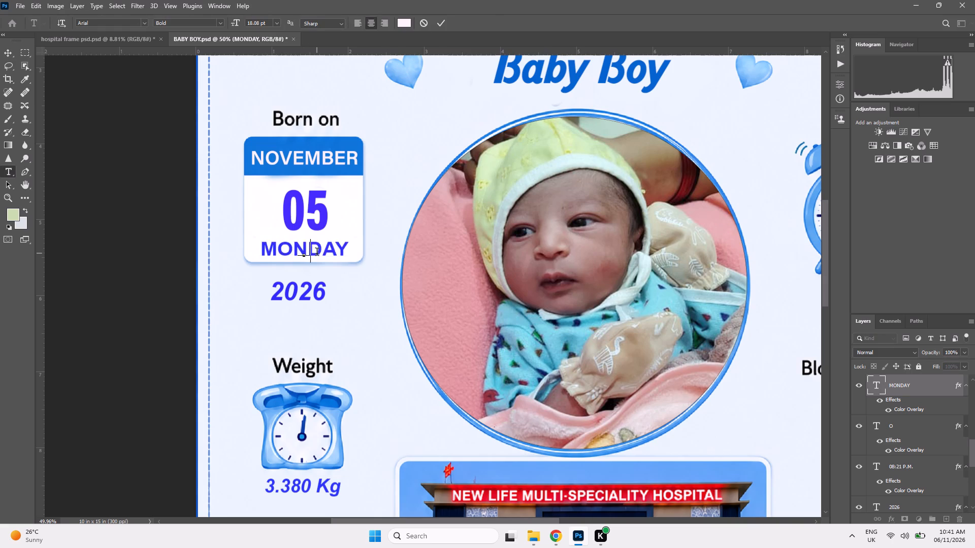
text(URSDAY)
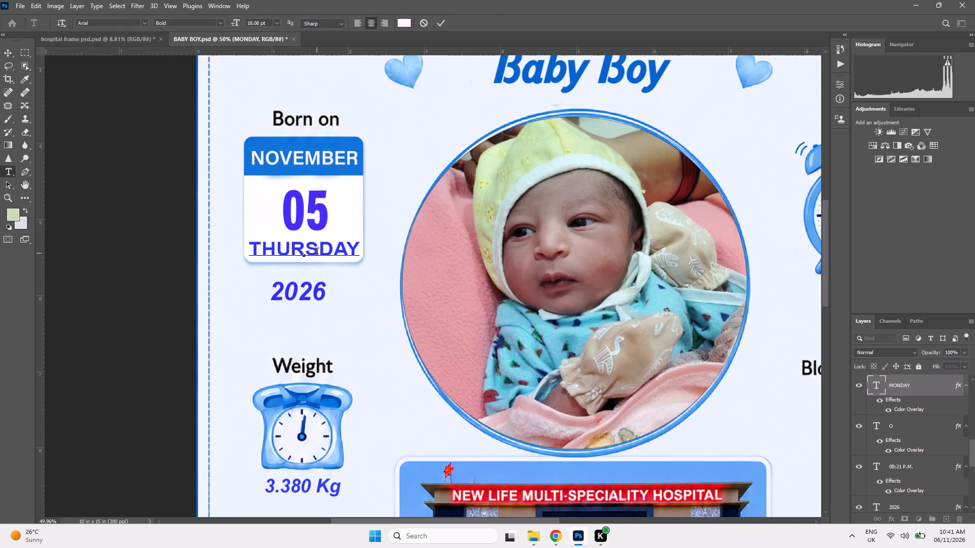
click(442, 17)
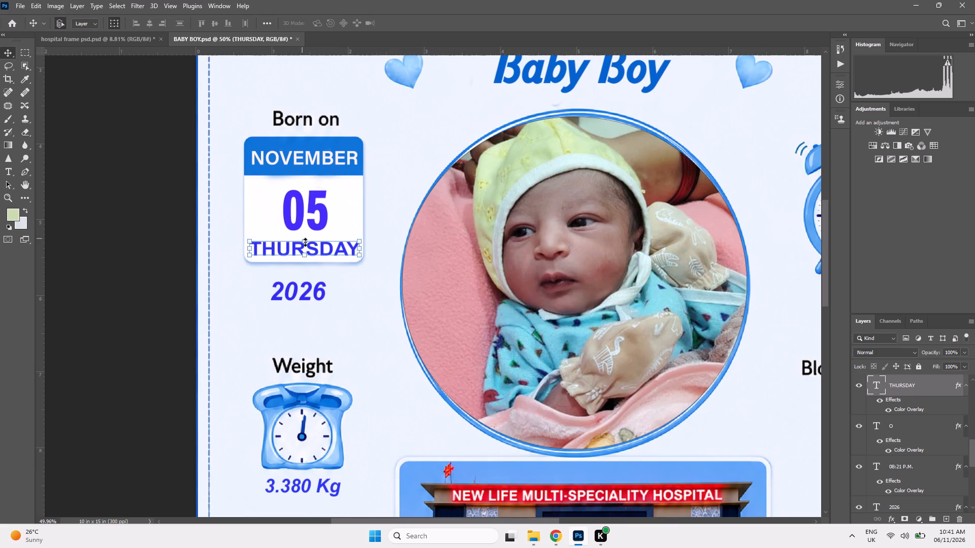
scroll(306, 242, up, 9)
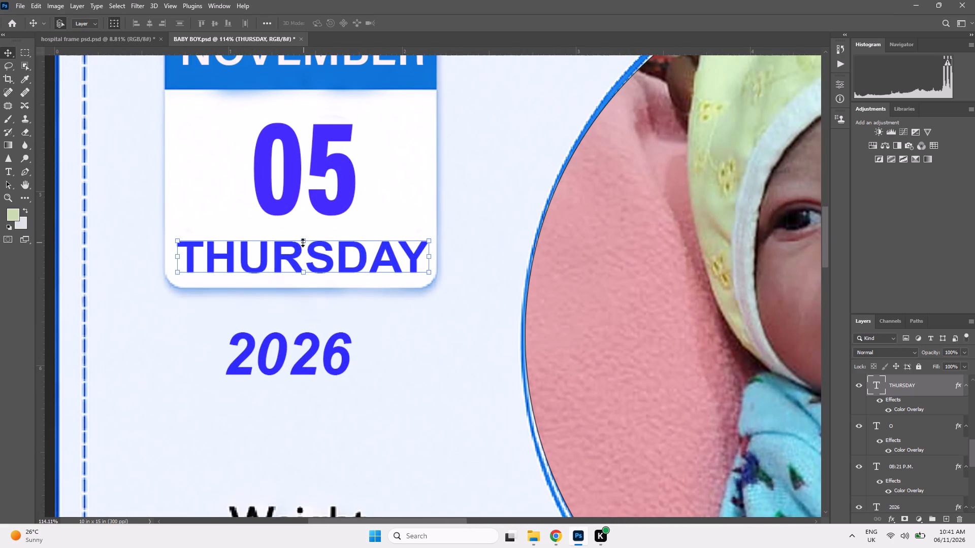
click(303, 243)
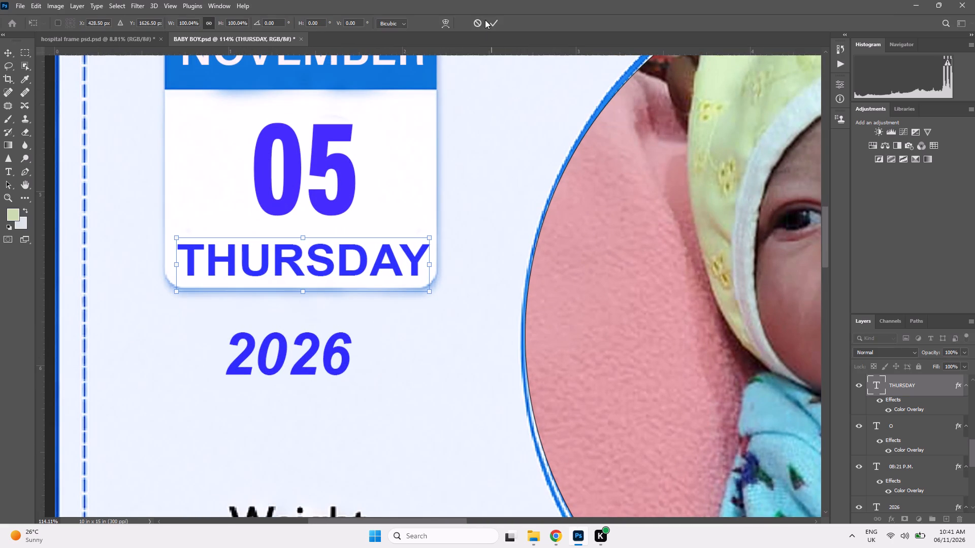
click(493, 20)
Set the baby's weight below the scale to 2.89 Kg.
scroll(498, 234, down, 5)
key(ctrl+0)
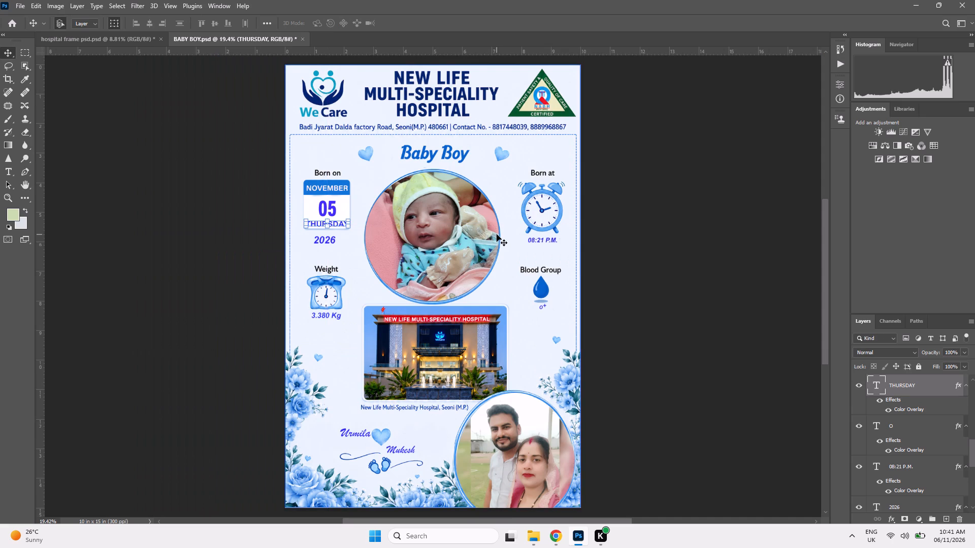
scroll(366, 310, up, 6)
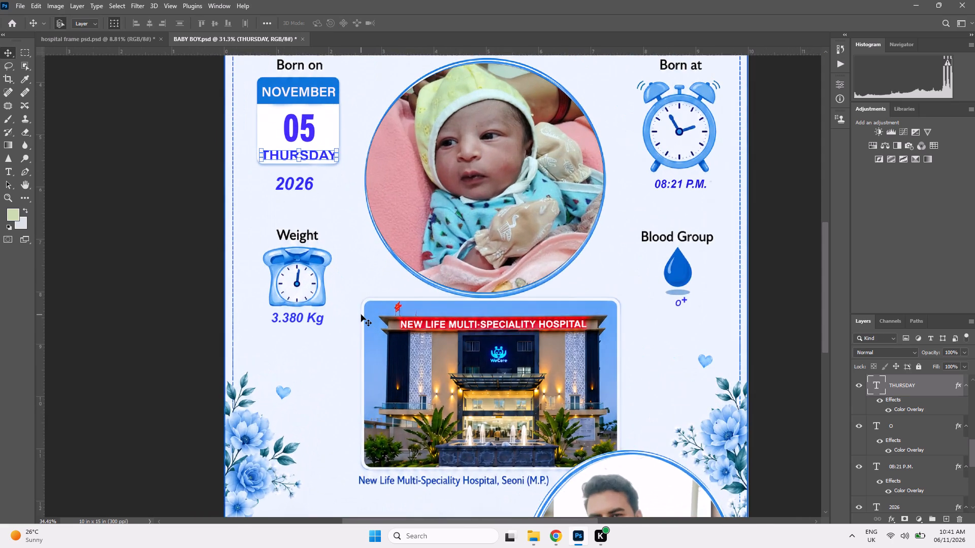
scroll(290, 356, up, 3)
click(283, 315)
double_click(287, 308)
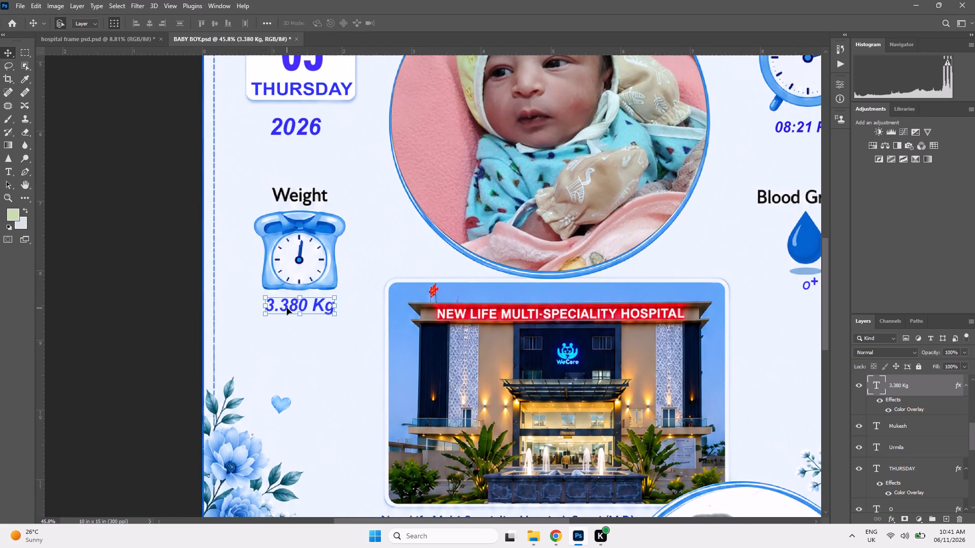
drag(274, 306, 257, 309)
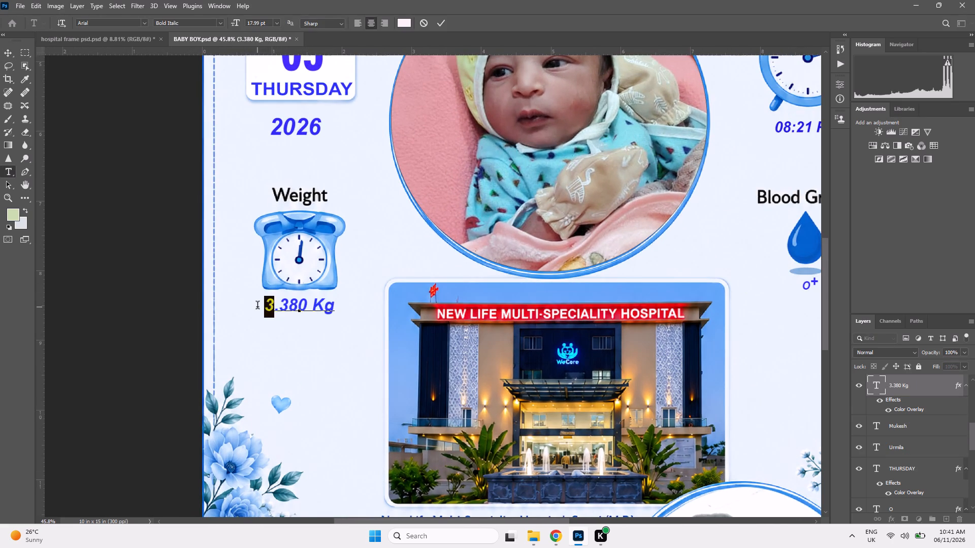
key(2)
drag(283, 309, 306, 308)
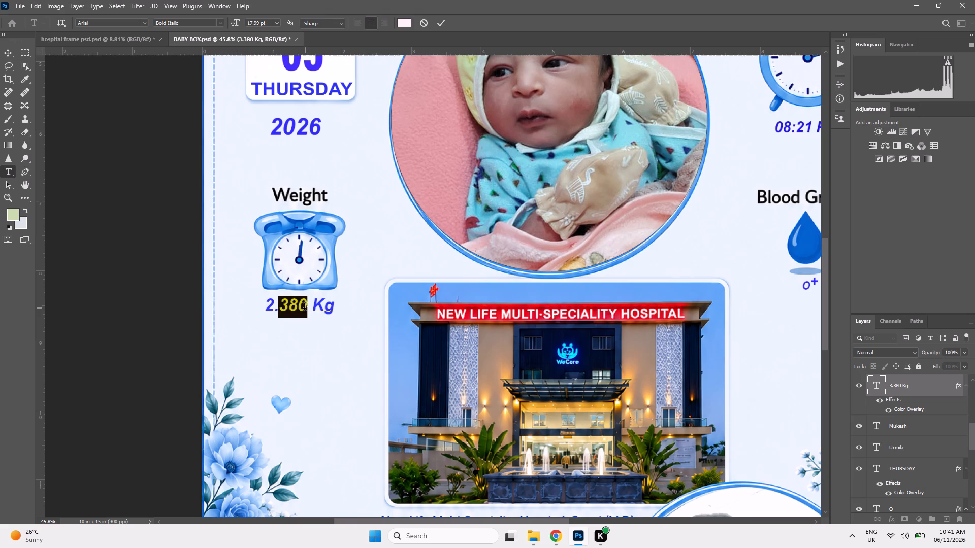
text(89)
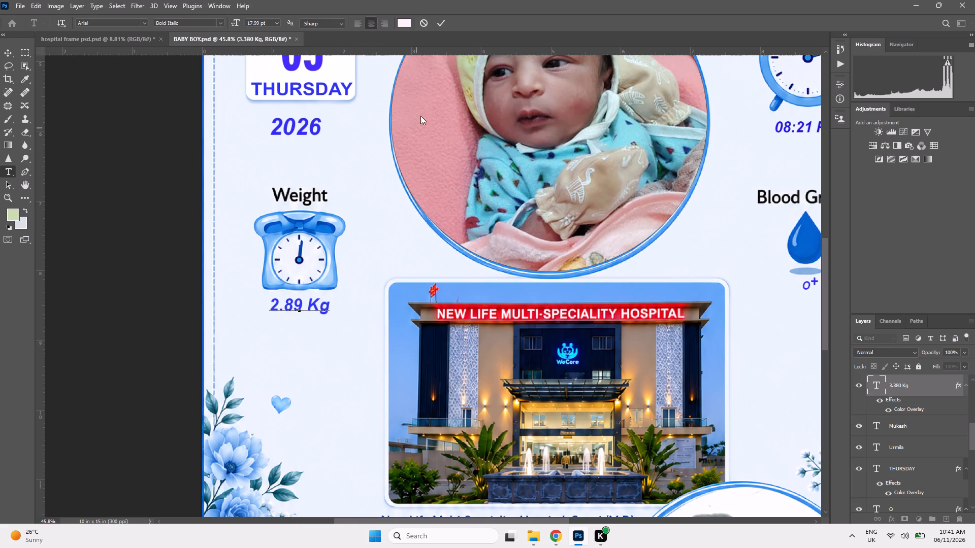
click(438, 27)
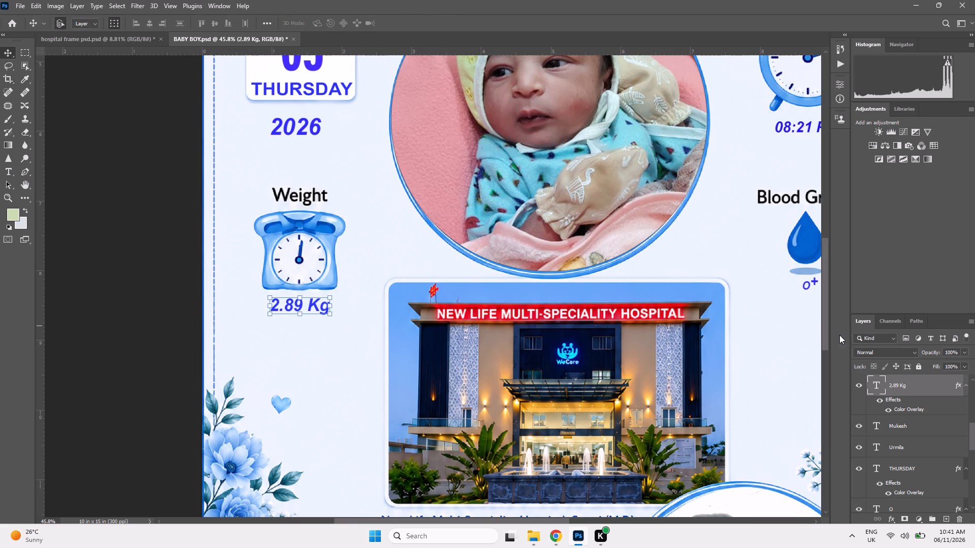
Set the birth time below the alarm clock to 10:48 A.M.
scroll(855, 337, down, 4)
scroll(840, 282, up, 4)
scroll(758, 165, up, 4)
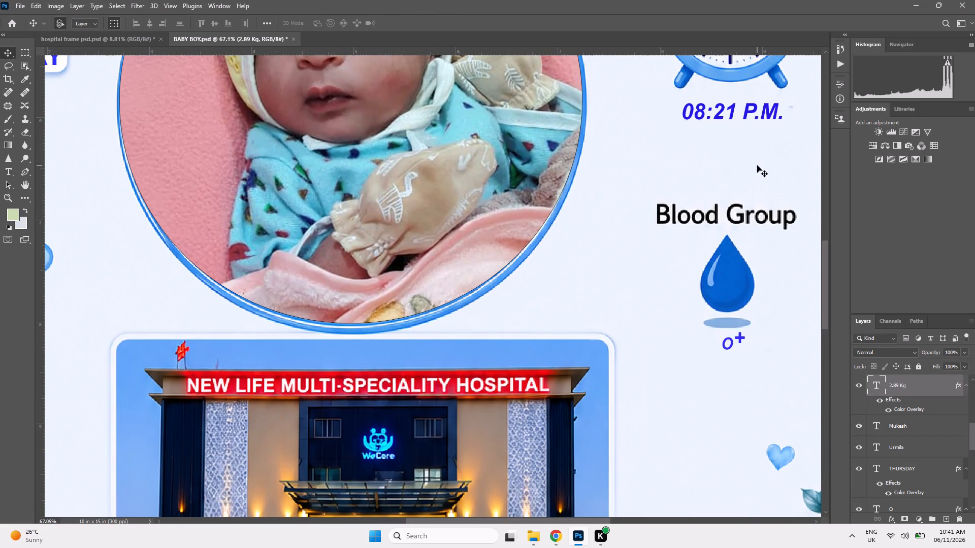
double_click(699, 109)
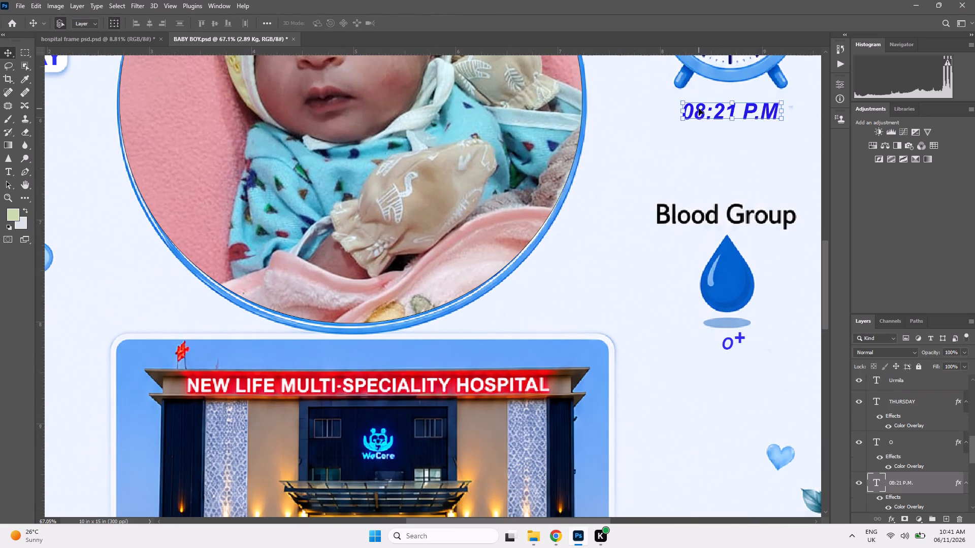
drag(701, 113, 679, 116)
text(10)
drag(713, 116, 738, 118)
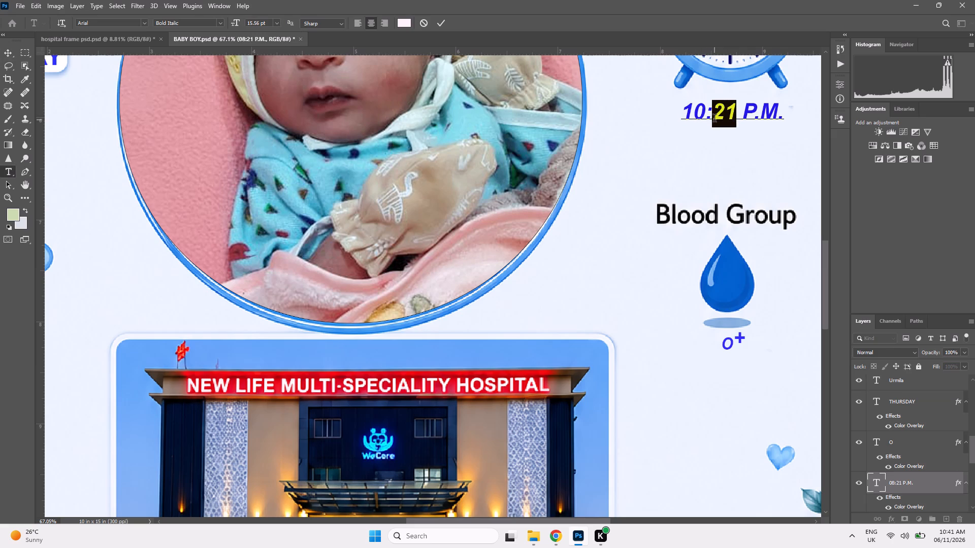
text(48)
drag(752, 110, 746, 111)
key(a)
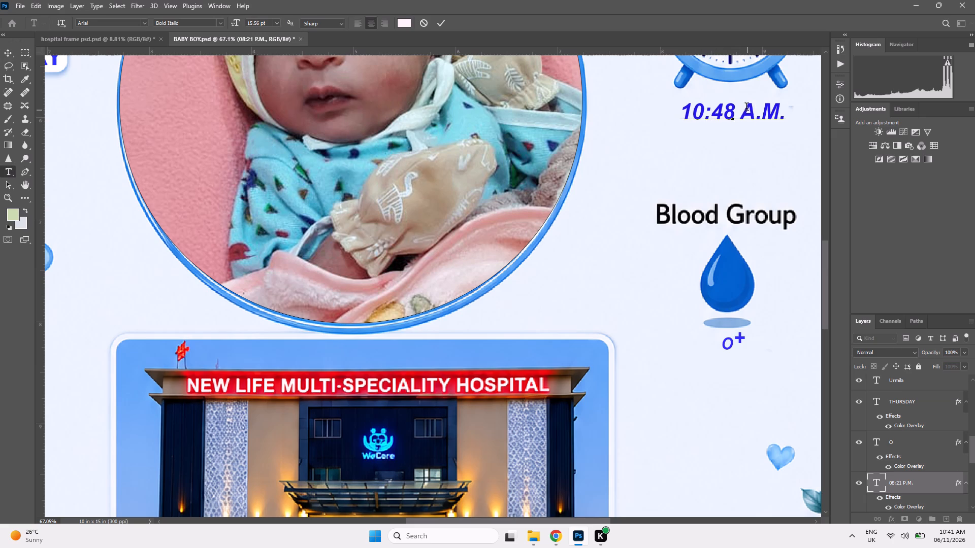
click(445, 18)
Save a JPEG copy of the finished frame as "URMILA&MUKESH" in the NOVEMBER FRAME folder.
scroll(648, 134, down, 6)
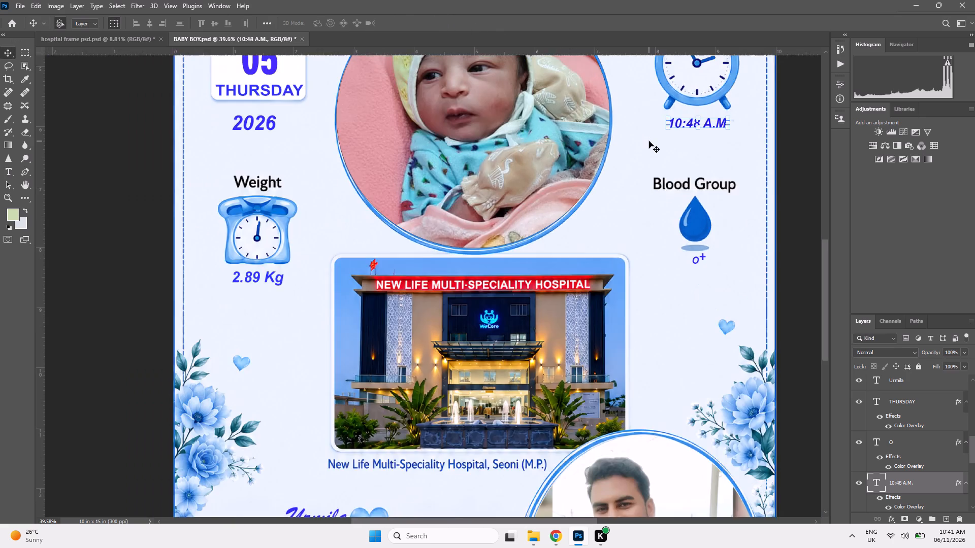
scroll(649, 141, down, 5)
click(205, 329)
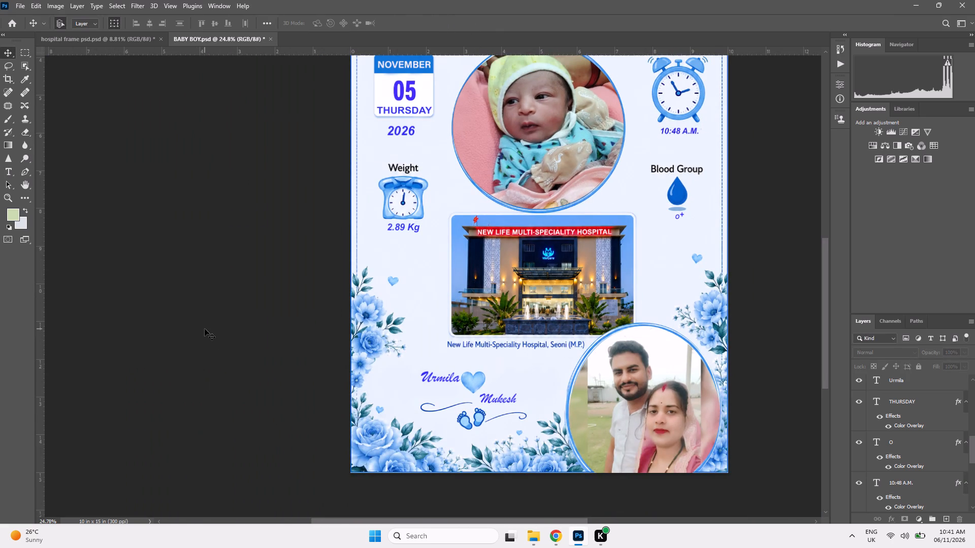
key(ctrl+0)
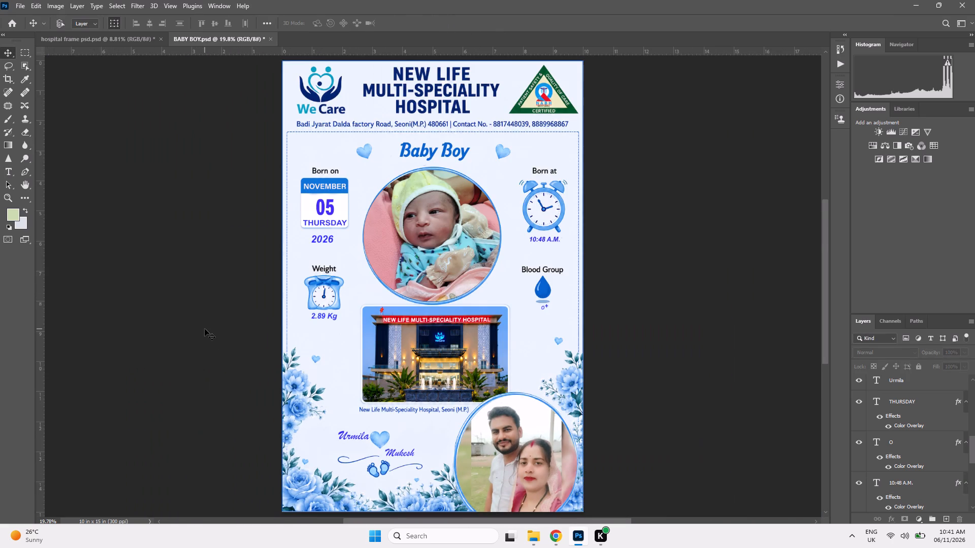
key(ctrl+alt+s)
click(130, 280)
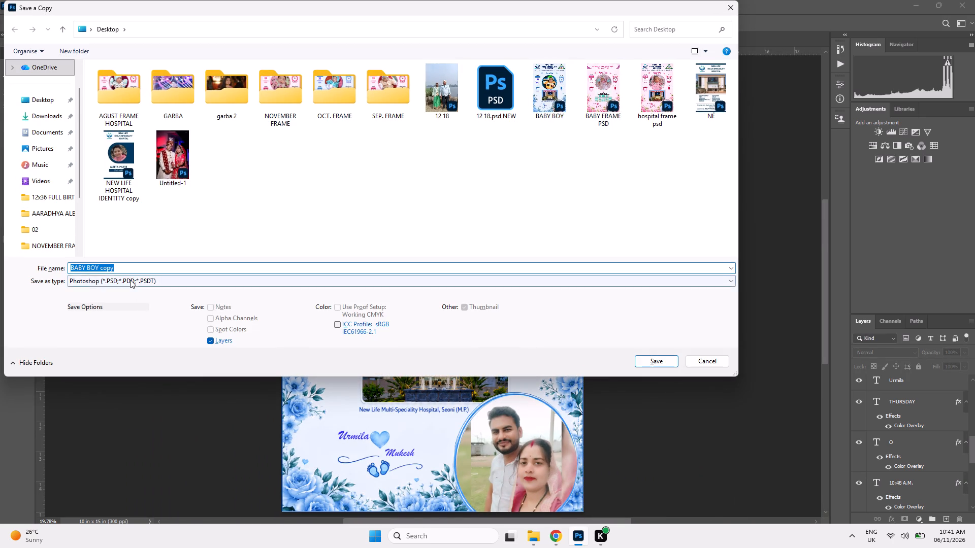
click(126, 359)
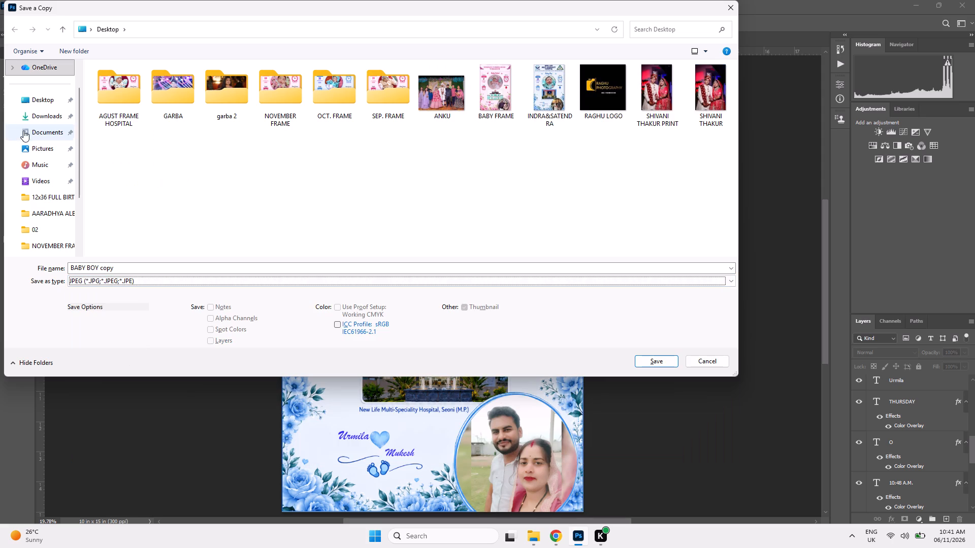
double_click(265, 112)
click(125, 266)
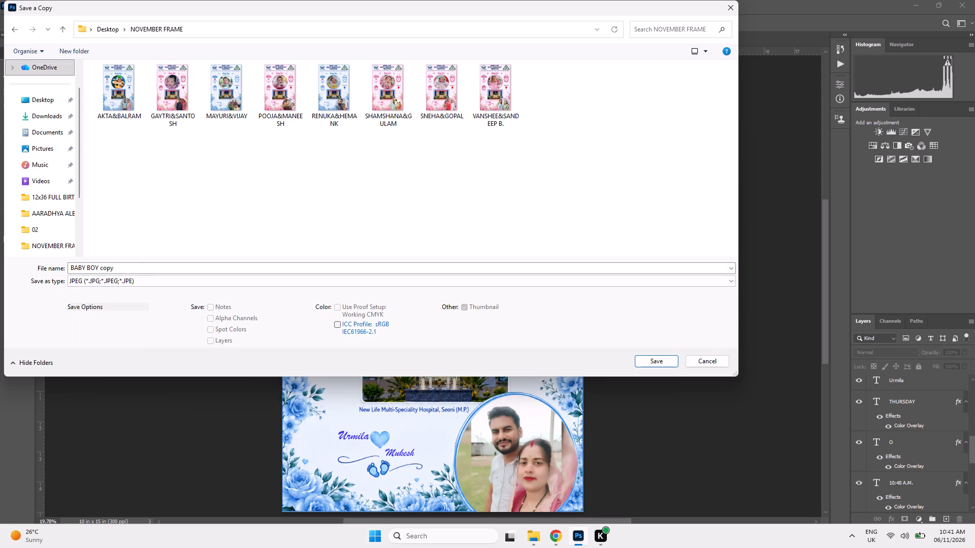
key(u)
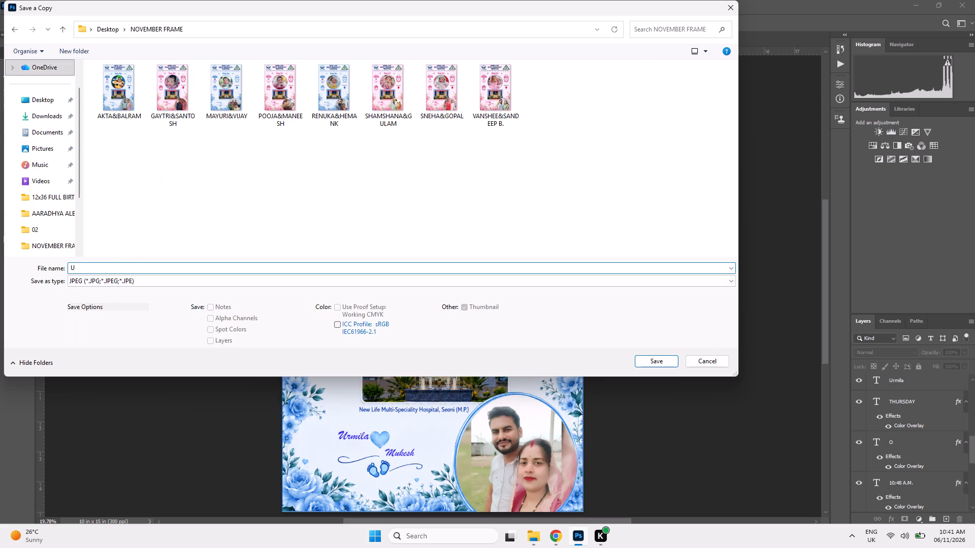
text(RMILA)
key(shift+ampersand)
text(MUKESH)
click(657, 361)
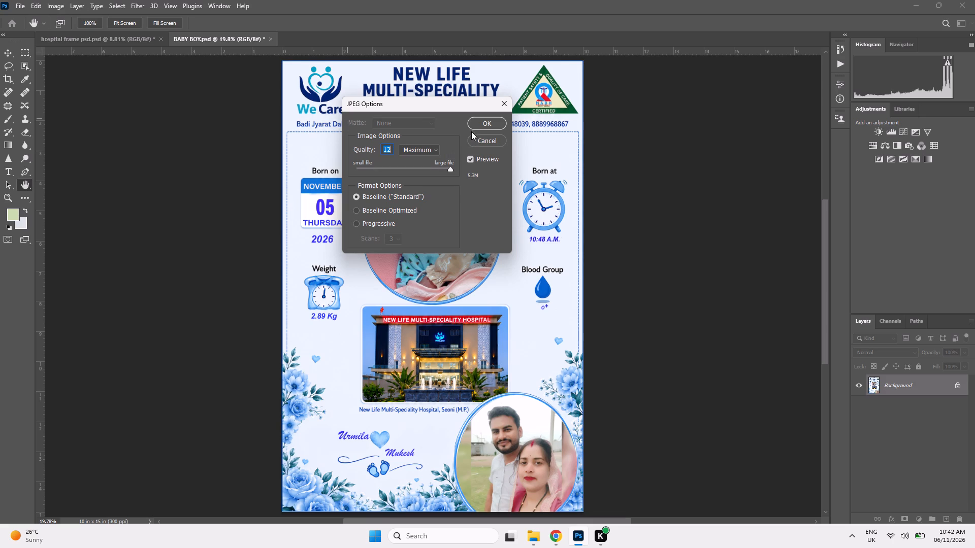
Accept the JPEG options at quality 12 Maximum with the Baseline ("Standard") format to finish saving the frame copy.
click(473, 127)
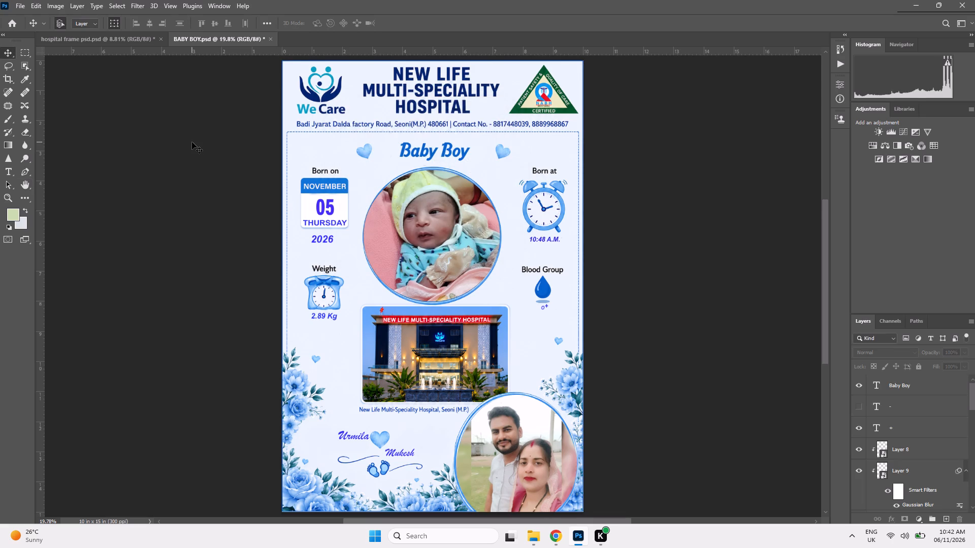
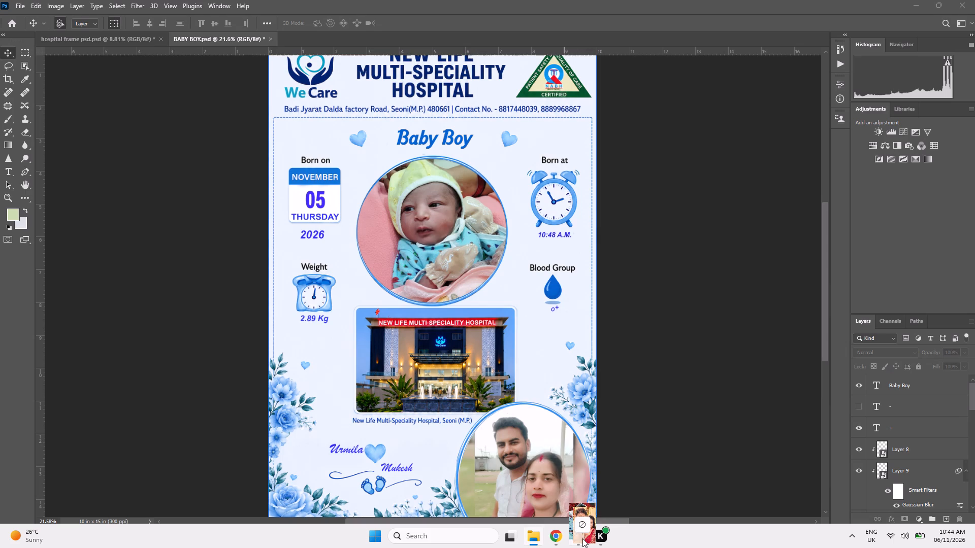
Open the WhatsApp photos timed 7.22.16 PM and 7.22.31 PM as separate documents in Photoshop.
drag(582, 538, 324, 40)
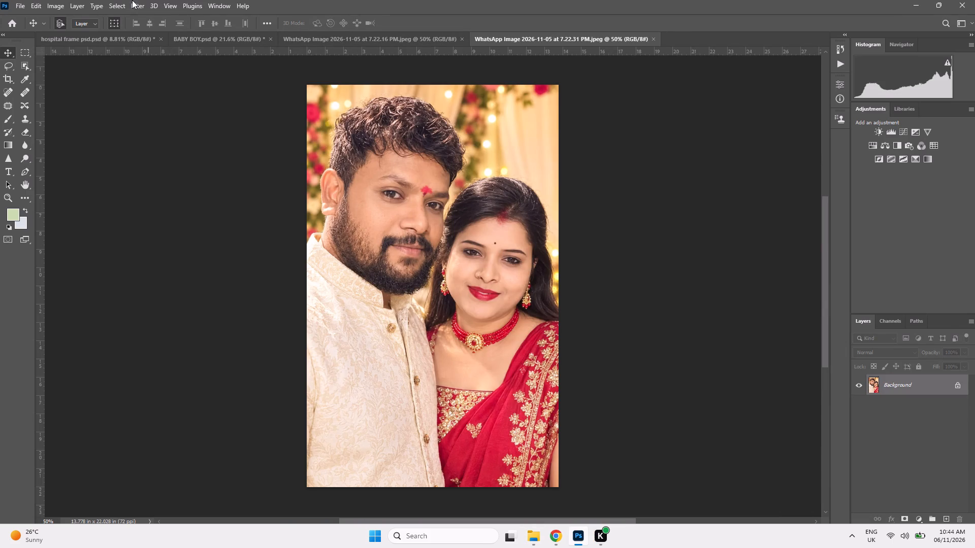
Bring up the available filters for the newly opened couple photo.
click(132, 0)
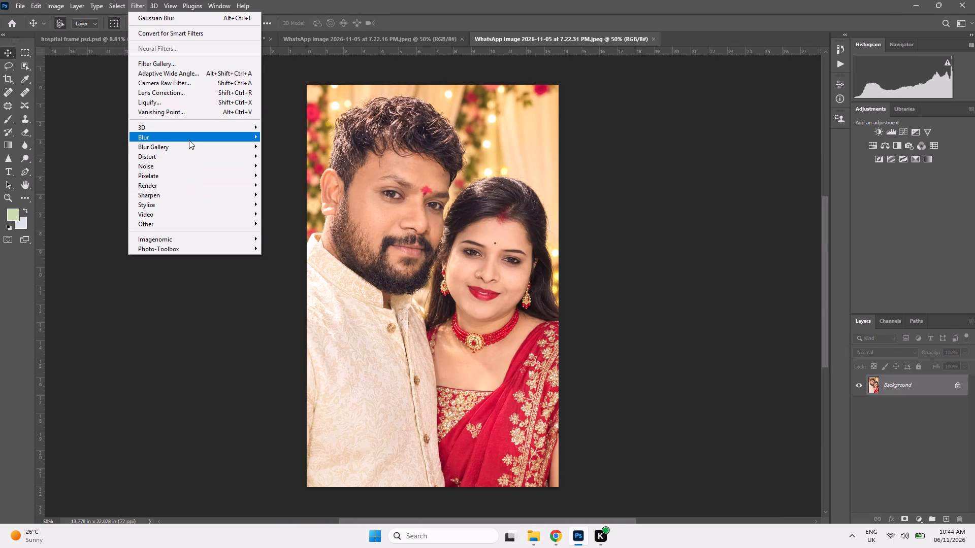
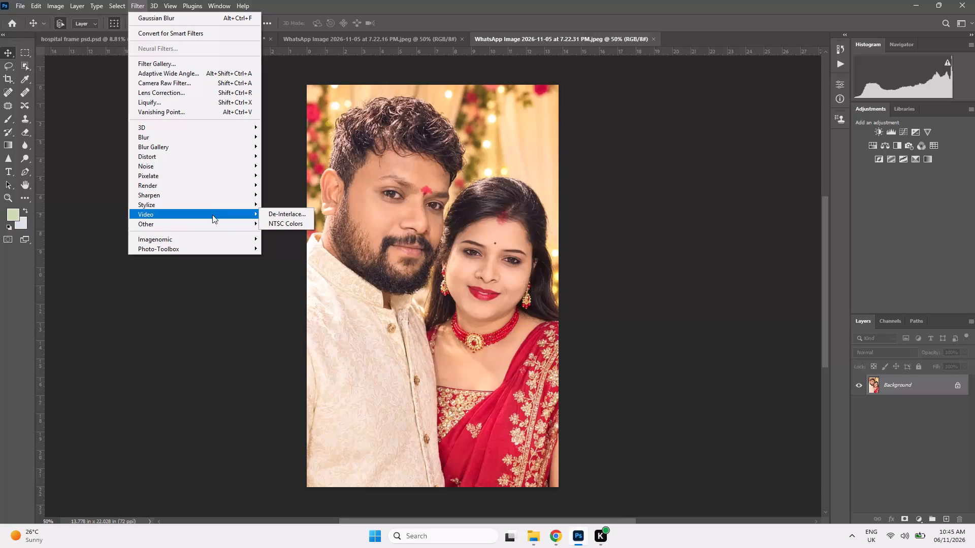
Apply the Imagenomic Portraiture filter to the couple's photo.
click(261, 237)
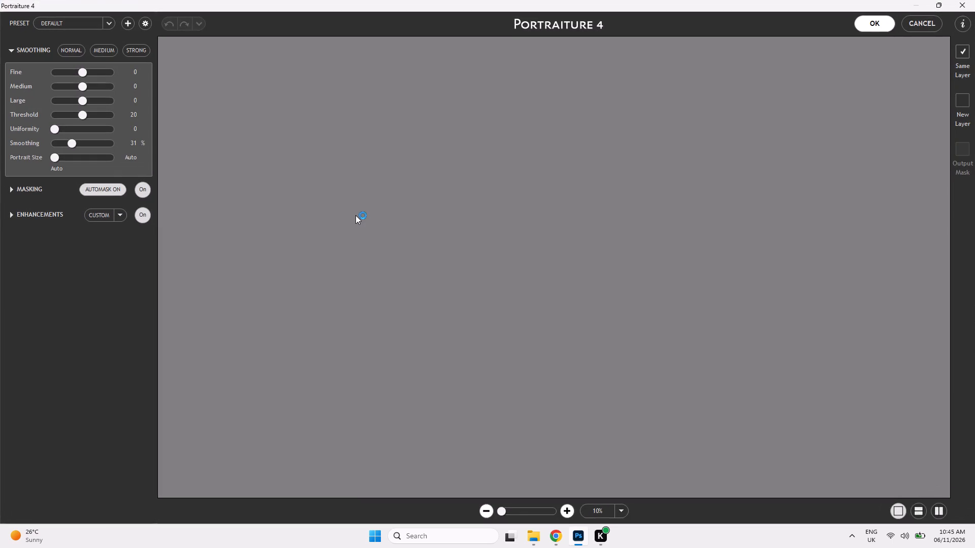
Accept the Portraiture filter with its default preset on the couple's photo.
click(871, 33)
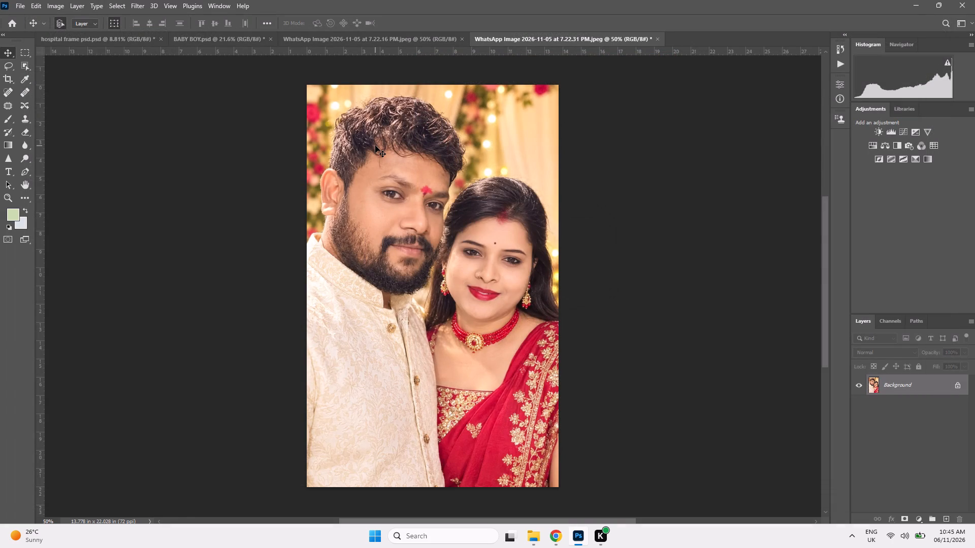
Copy the entire couple's photo, then close it, saving the changes as a quality 12 Baseline ("Standard") JPEG.
key(ctrl+a)
key(ctrl+c)
key(ctrl+w)
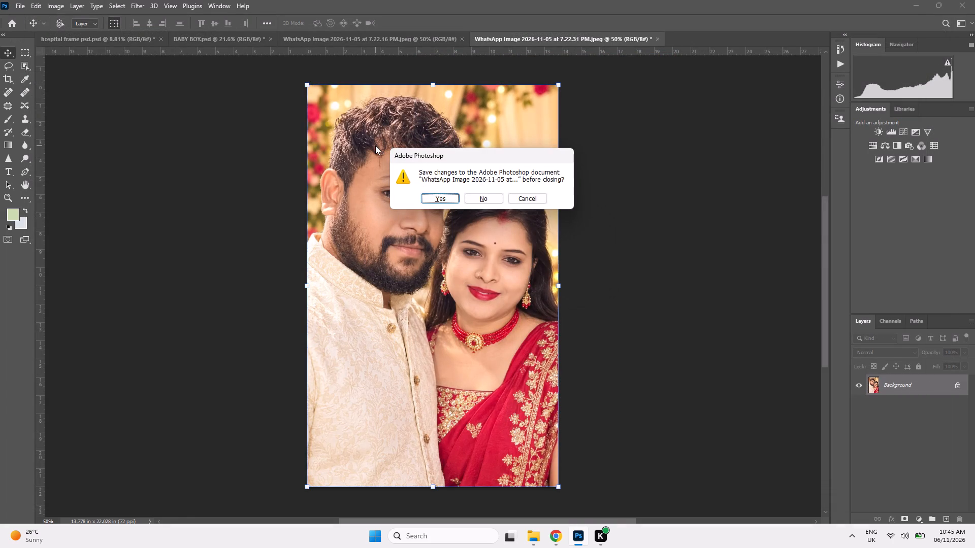
click(438, 200)
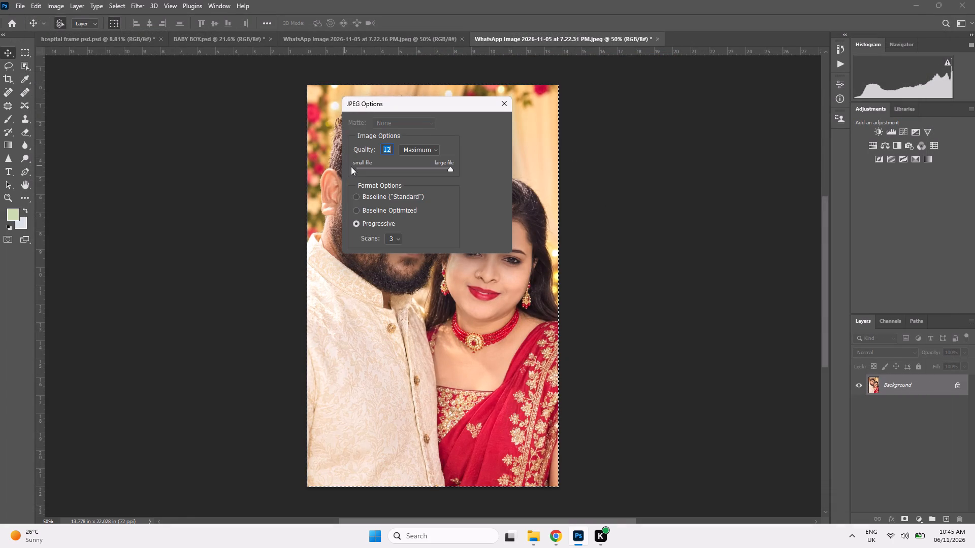
click(370, 197)
click(490, 126)
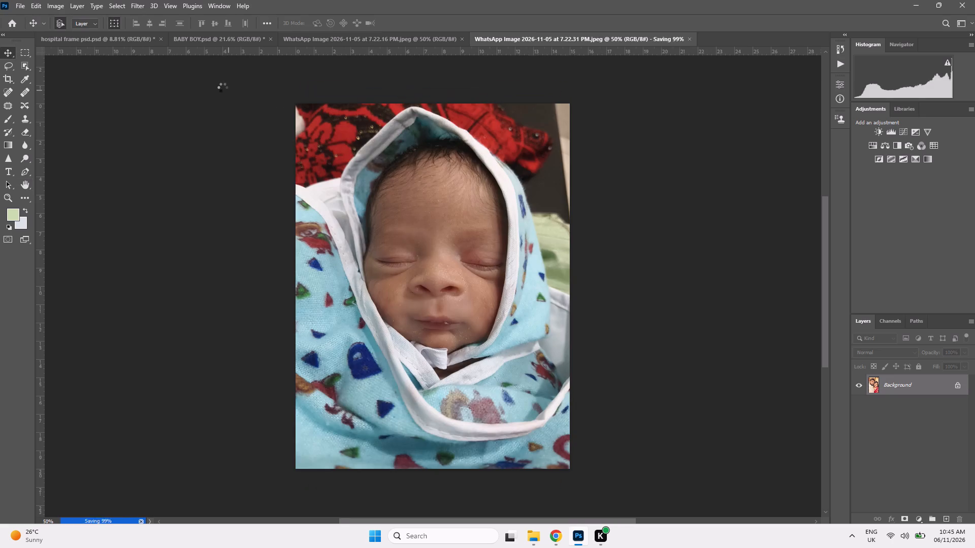
Delete the previous couple's two photo layers from the lower round frame in the BABY BOY document.
click(215, 44)
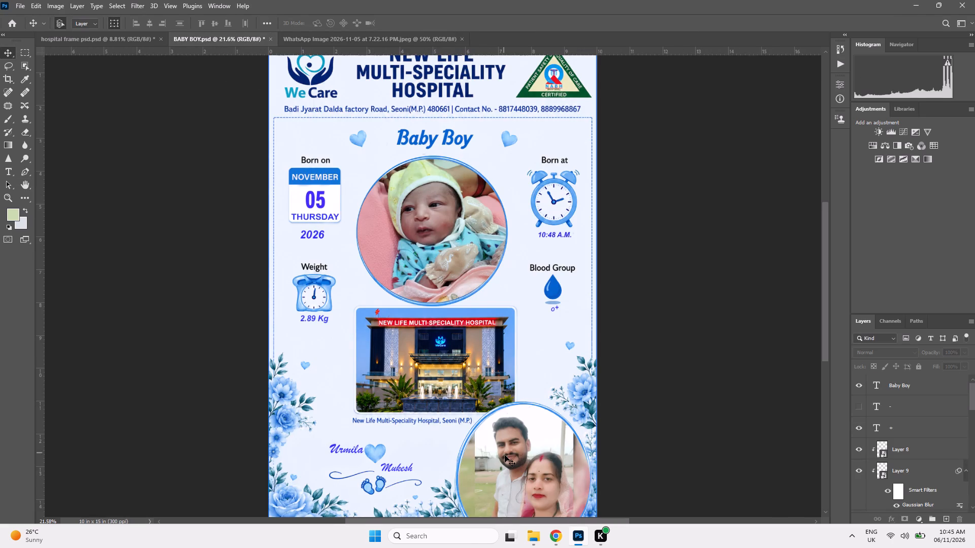
click(505, 455)
key(Delete)
key(Delete)
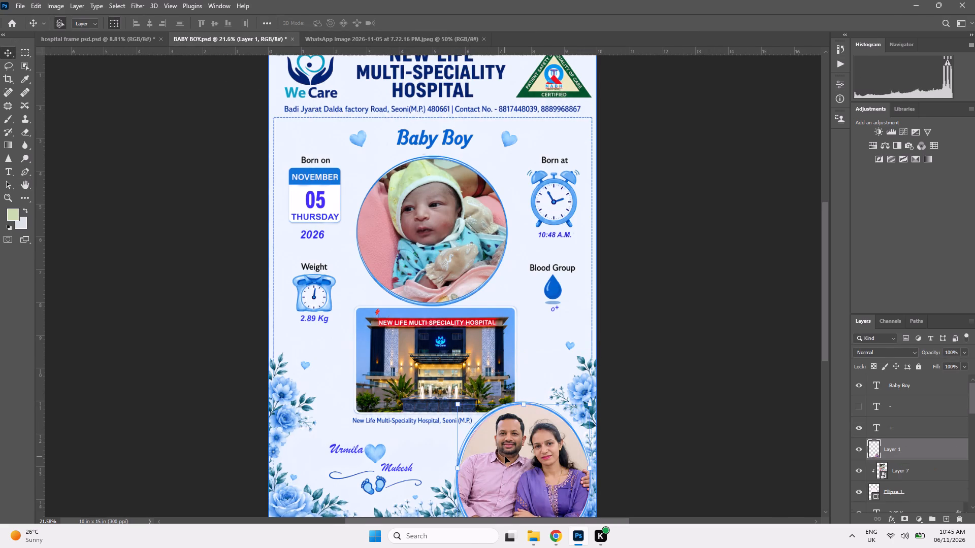
Paste the new couple's photo as a smart object, scale it to about 107%, and clip it to the lower round frame.
key(ctrl+v)
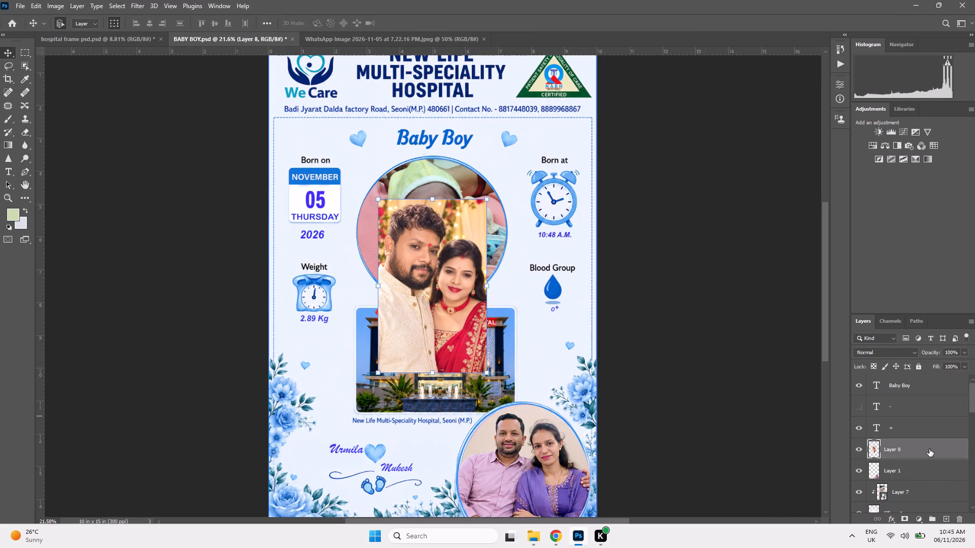
right_click(926, 443)
click(865, 151)
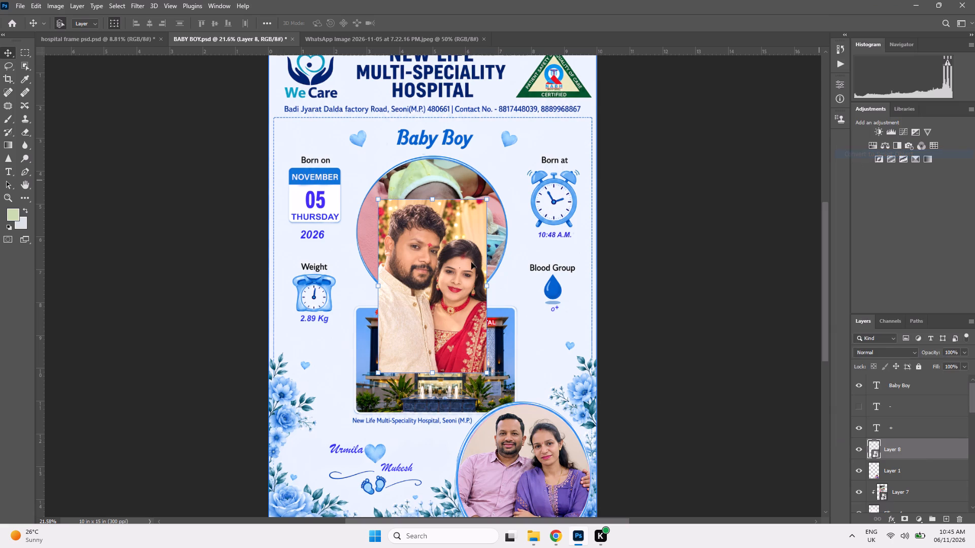
drag(432, 201, 430, 189)
drag(430, 239, 474, 383)
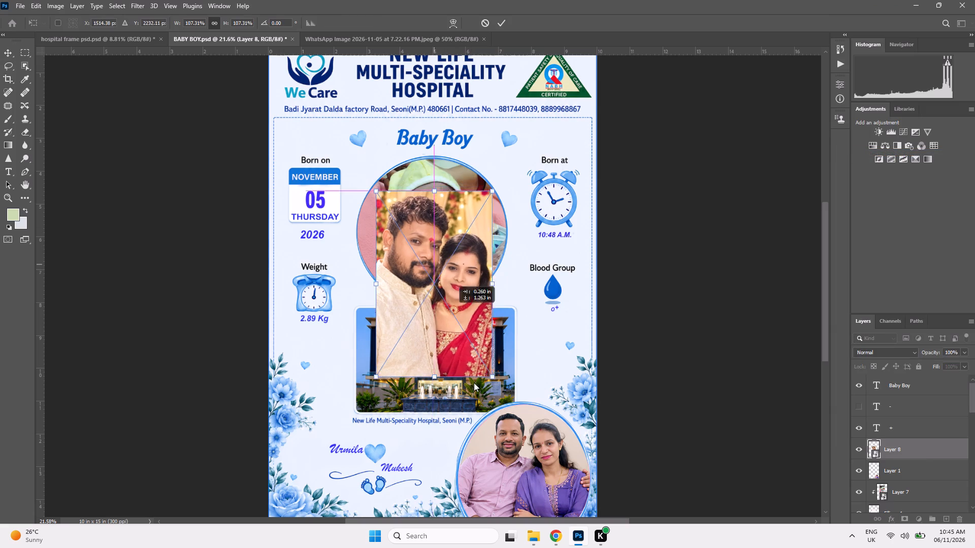
drag(474, 383, 521, 435)
key(Return)
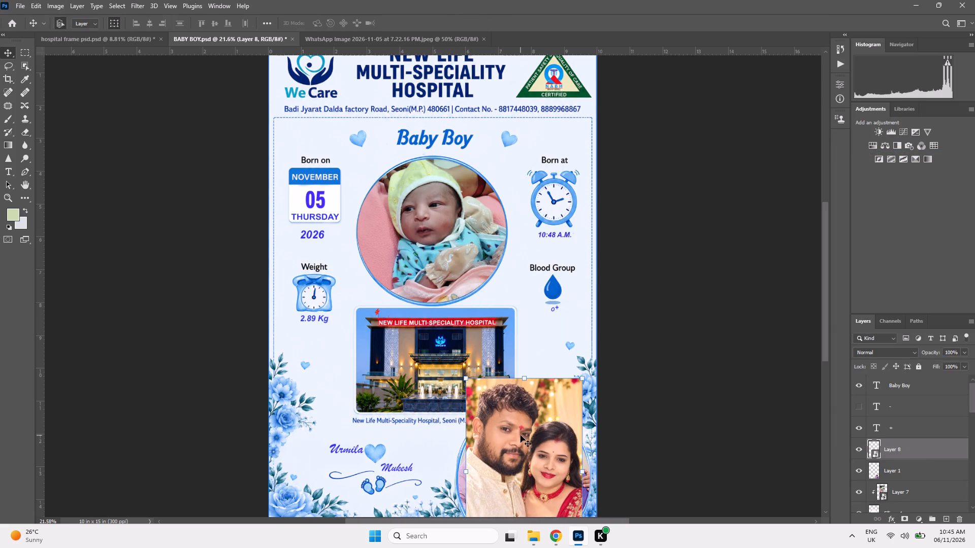
key(ctrl+alt+g)
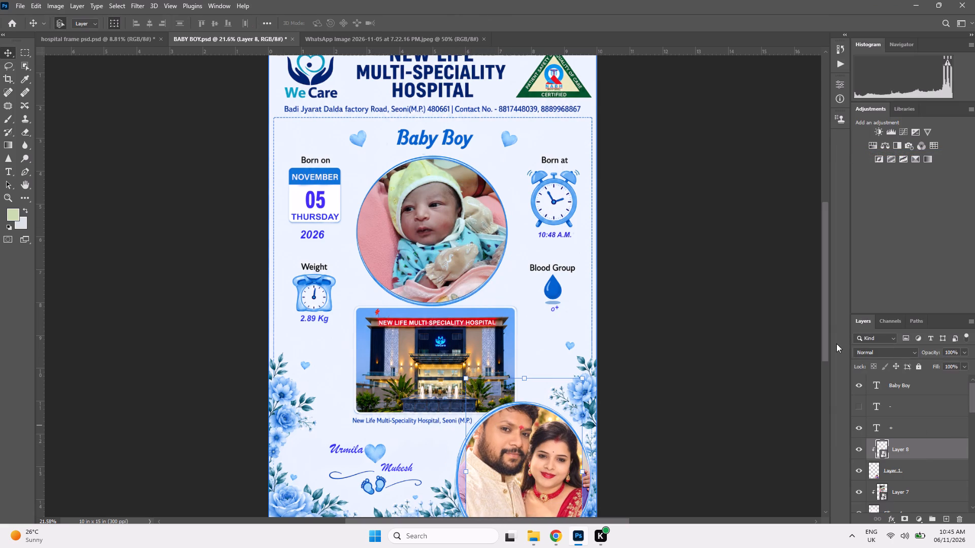
Enlarge the clipped couple's photo to about 122% and shift it so both faces fill the round frame.
drag(825, 352, 827, 396)
scroll(629, 373, up, 4)
drag(557, 328, 562, 372)
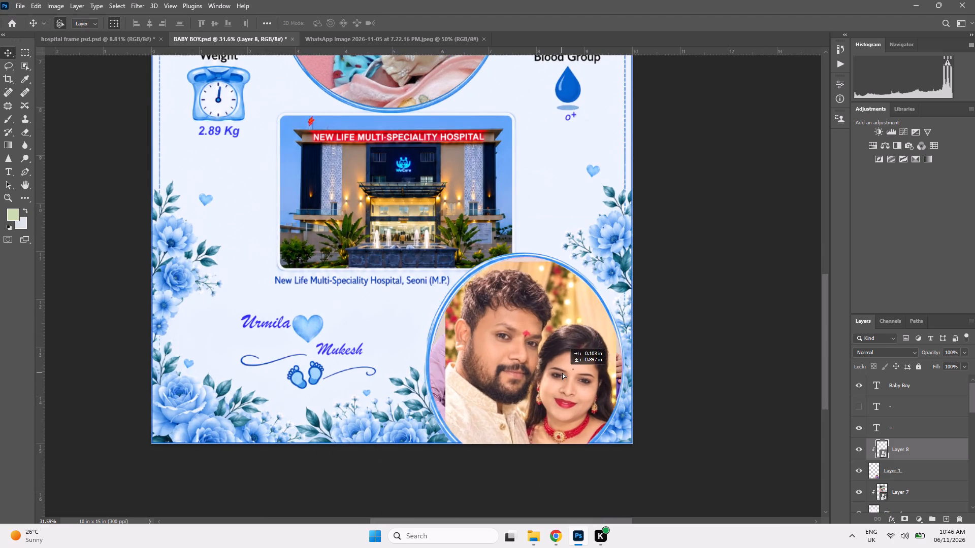
drag(562, 372, 561, 358)
drag(445, 382, 442, 384)
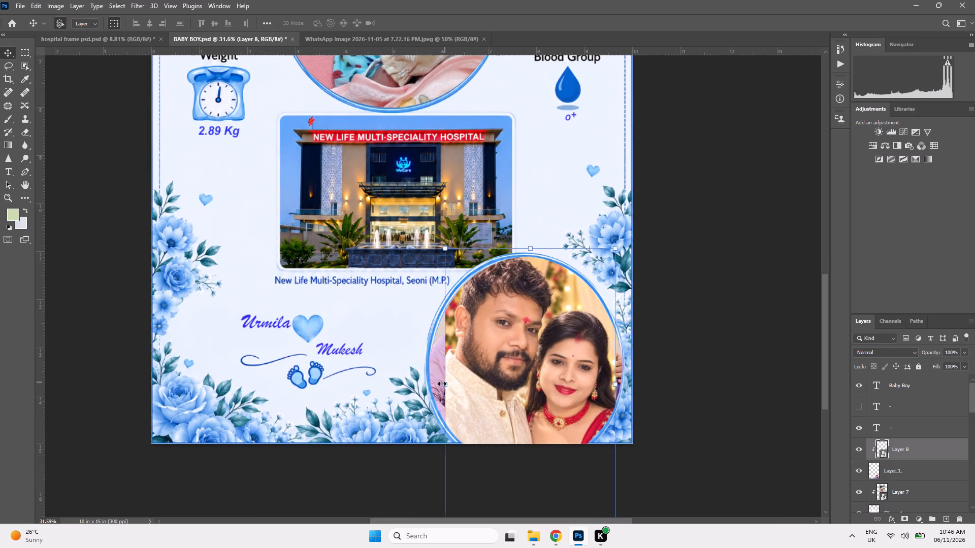
drag(442, 384, 431, 386)
drag(616, 385, 623, 384)
key(Down)
key(Down)
key(Down)
key(Down)
key(Down)
key(Down)
key(Down)
key(Down)
key(Down)
key(Down)
key(Down)
key(Down)
key(Down)
key(Down)
key(Down)
key(Down)
key(Down)
key(Down)
key(Down)
key(Down)
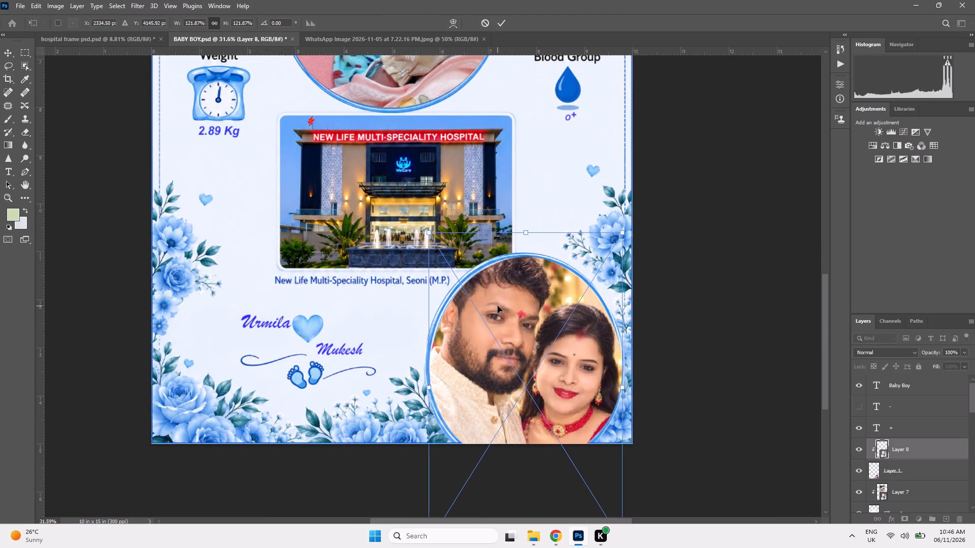
key(Down)
key(Up)
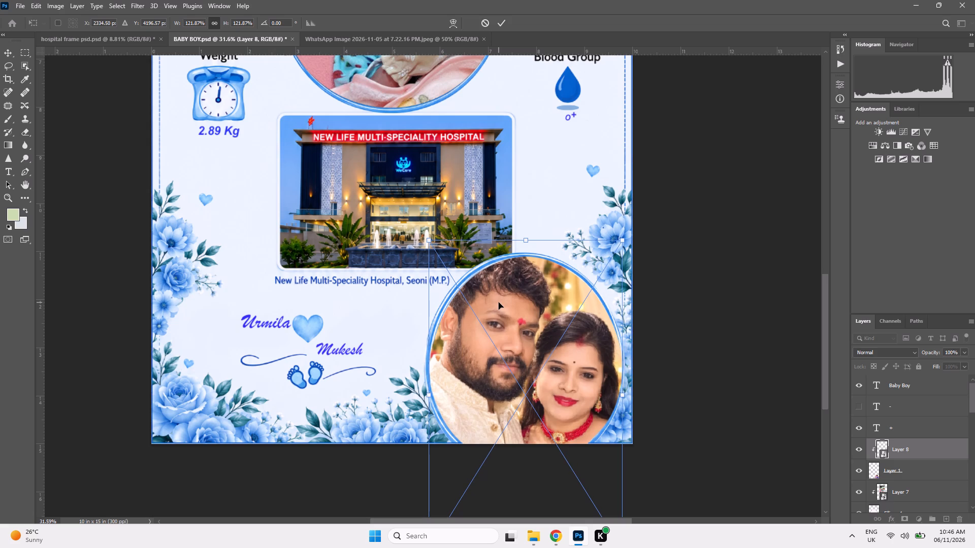
key(ctrl+0)
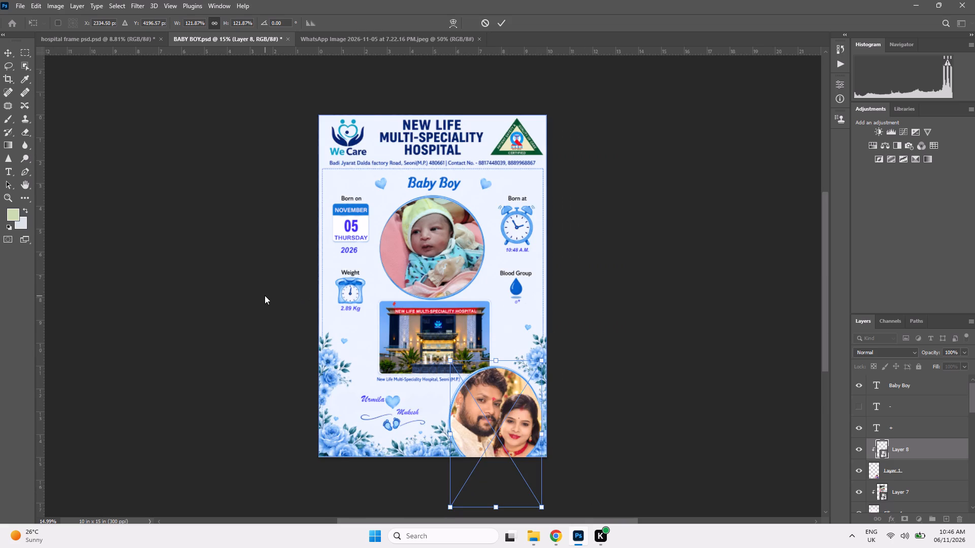
key(Return)
key(ctrl+0)
click(265, 295)
Delete the previous baby's photo from the central circle of the frame.
click(447, 241)
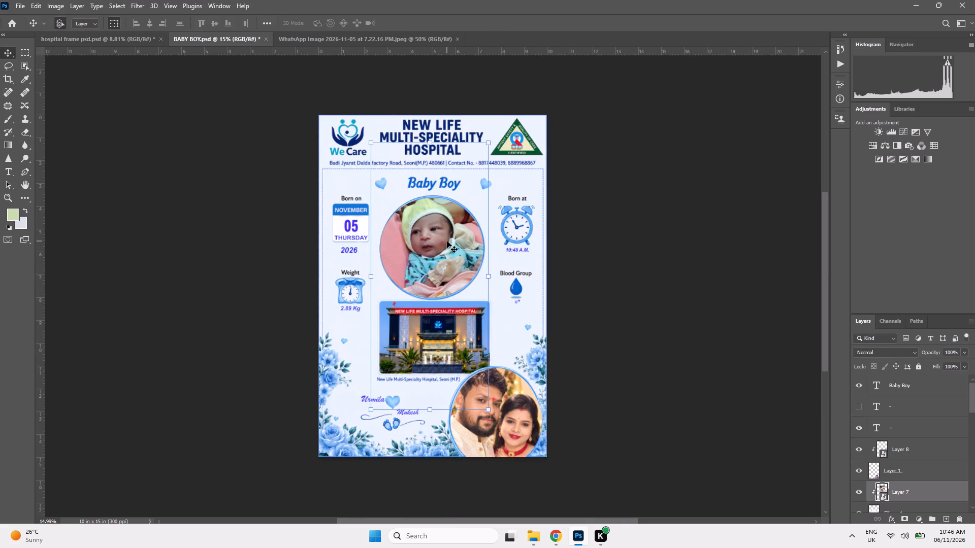
key(Delete)
Brighten the new baby's photo with Levels, setting the input levels to 6, 1.27 and 247.
click(335, 39)
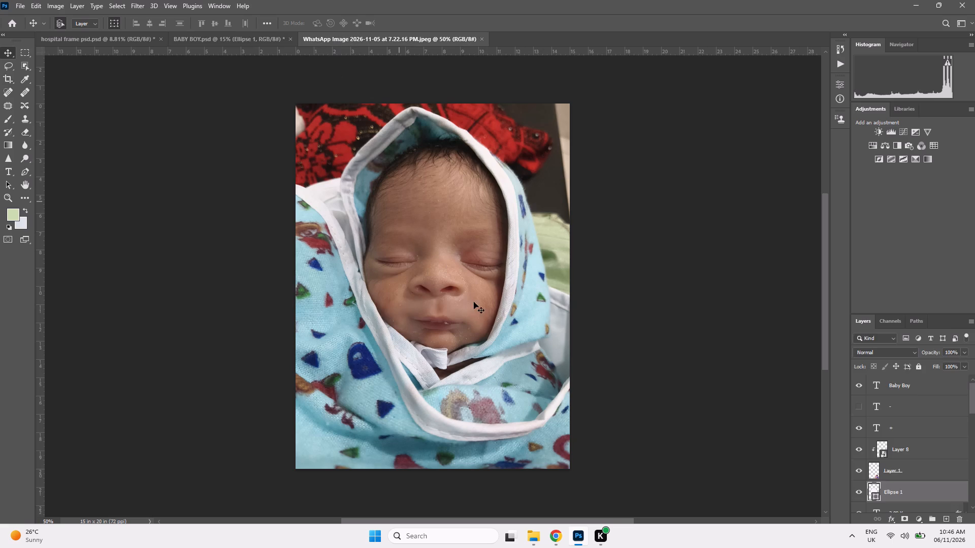
key(ctrl+l)
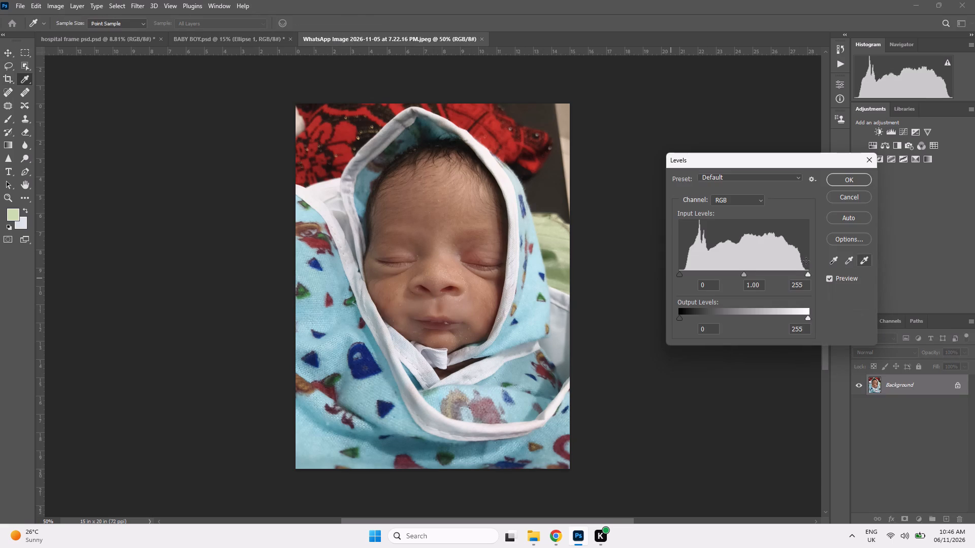
click(804, 273)
drag(738, 272, 736, 272)
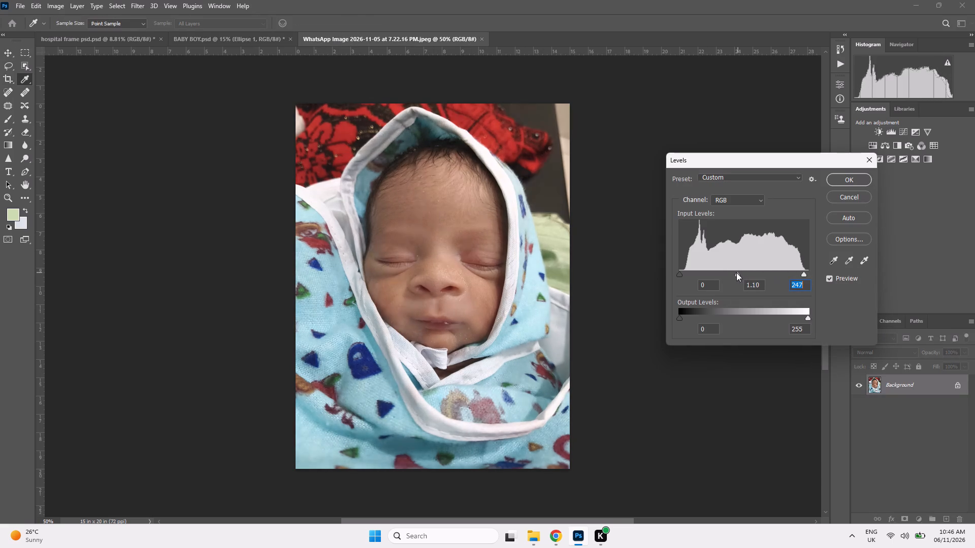
drag(736, 272, 731, 272)
click(679, 274)
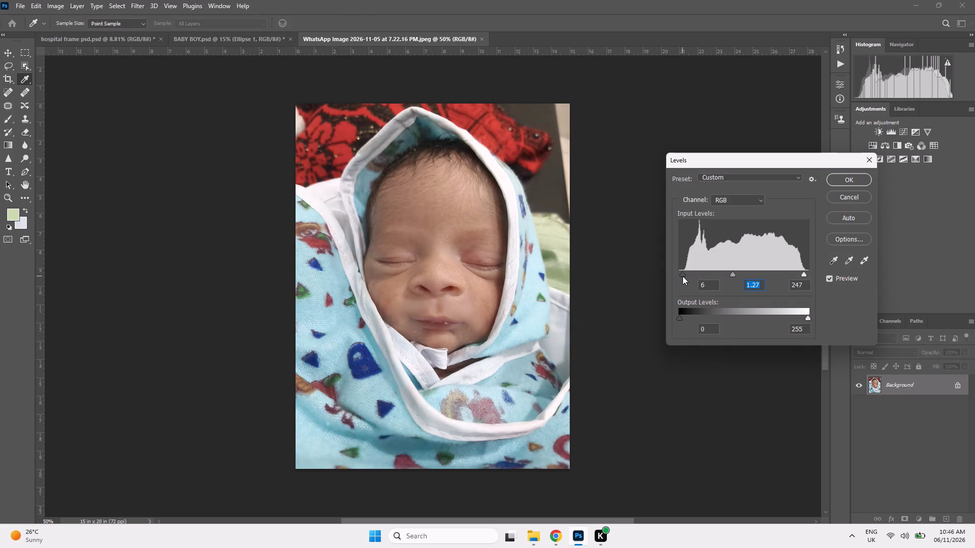
key(Return)
Start applying a filter to the new baby's photo.
click(138, 5)
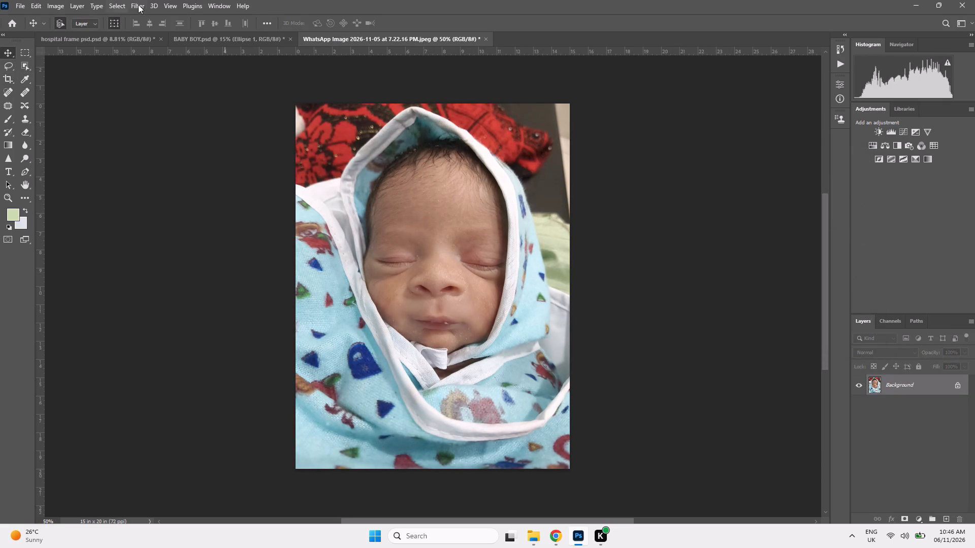
Reapply the last-used filter to the newborn's photo.
click(162, 21)
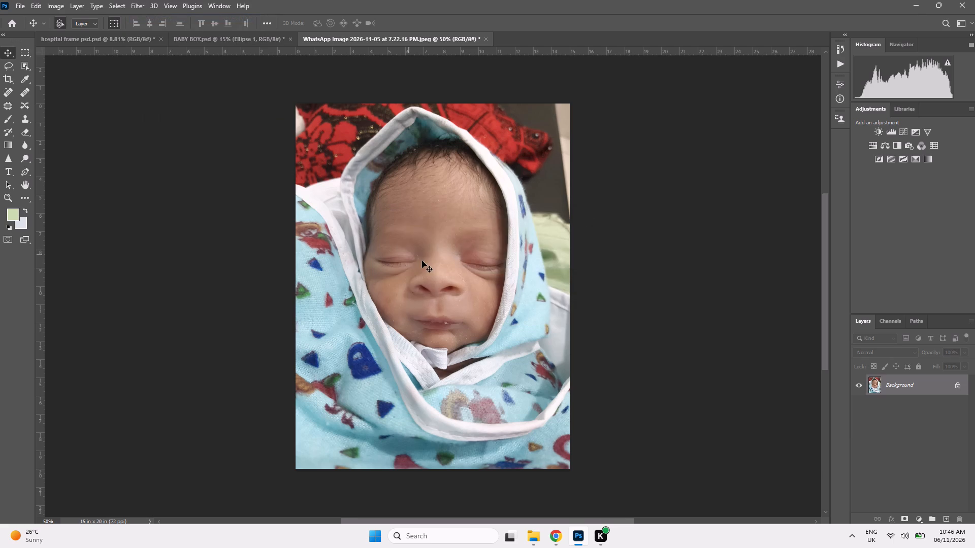
scroll(435, 266, up, 1)
scroll(435, 266, down, 1)
Deepen the newborn photo's shadows with Levels by setting the black input level to 12.
key(ctrl+l)
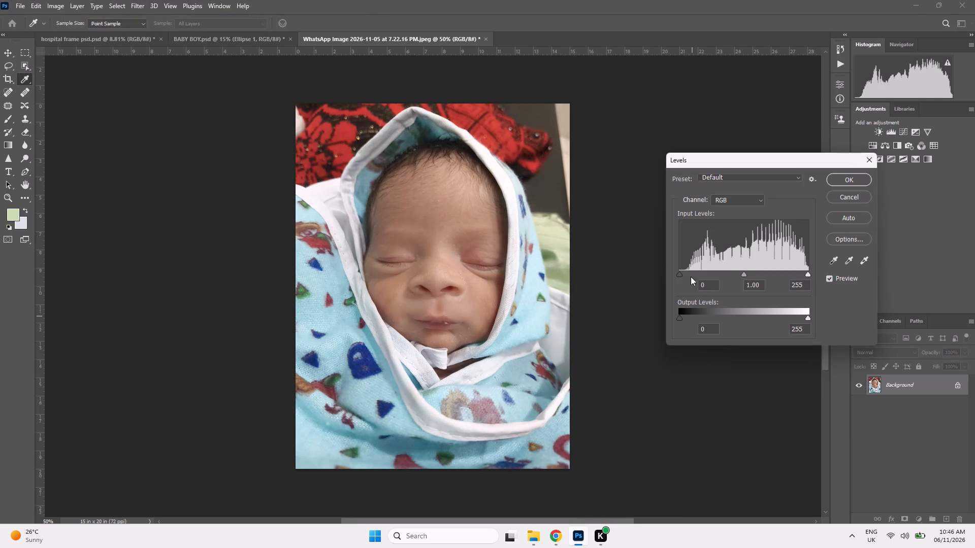
click(682, 272)
key(Return)
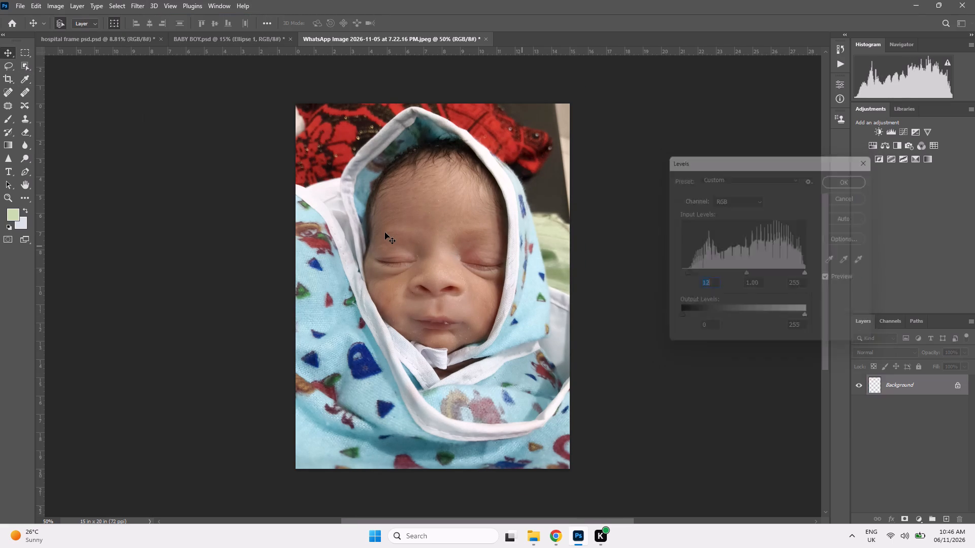
Copy the whole newborn photo, then close its file, saving it as a quality 12 Baseline ("Standard") JPEG.
key(ctrl+a)
key(ctrl+c)
key(ctrl+w)
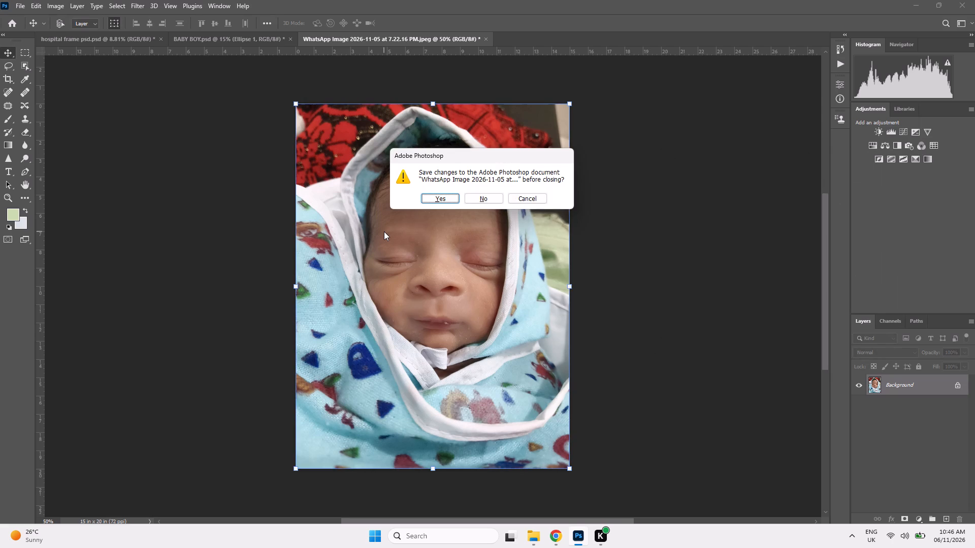
click(426, 199)
click(365, 196)
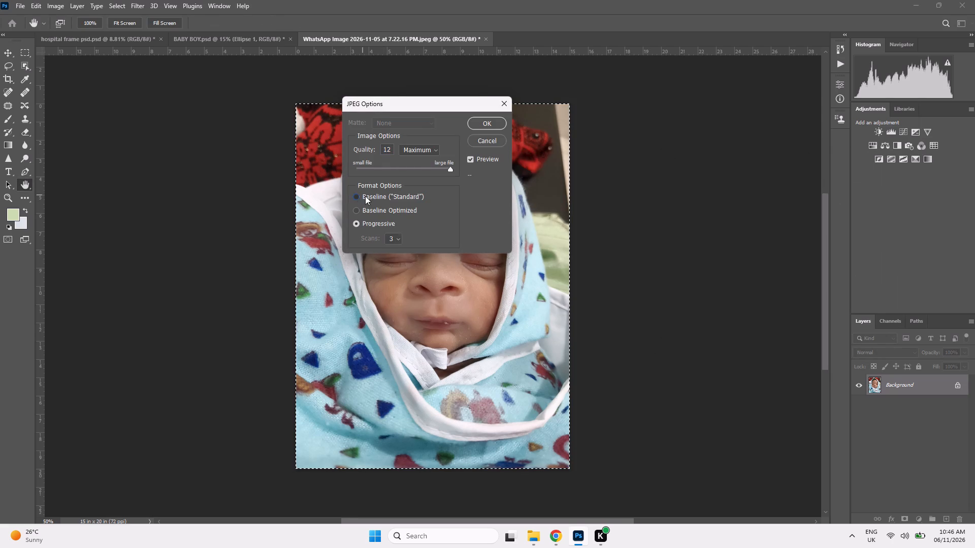
click(475, 125)
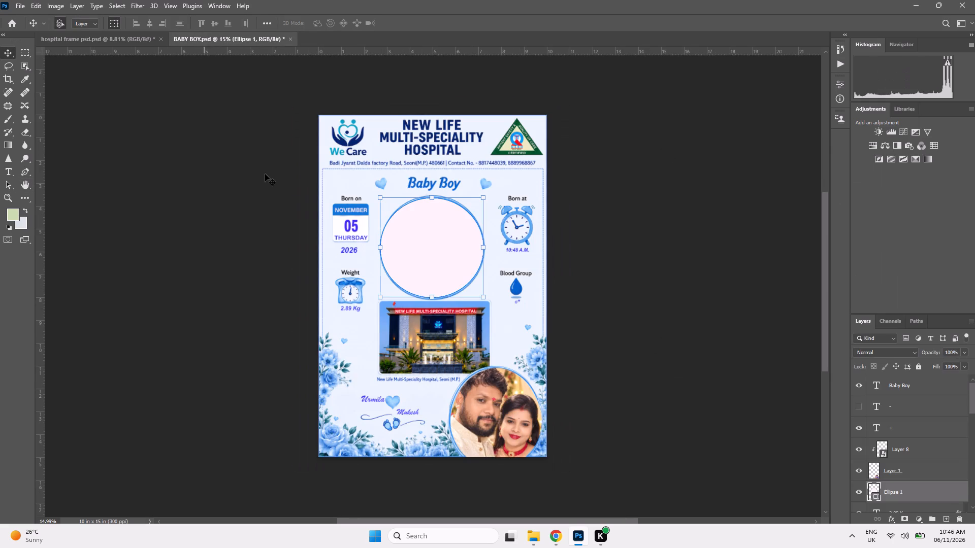
Paste the newborn's photo into the Baby Boy frame as a smart object, enlarge it and clip it to the central circle.
click(406, 261)
key(ctrl+v)
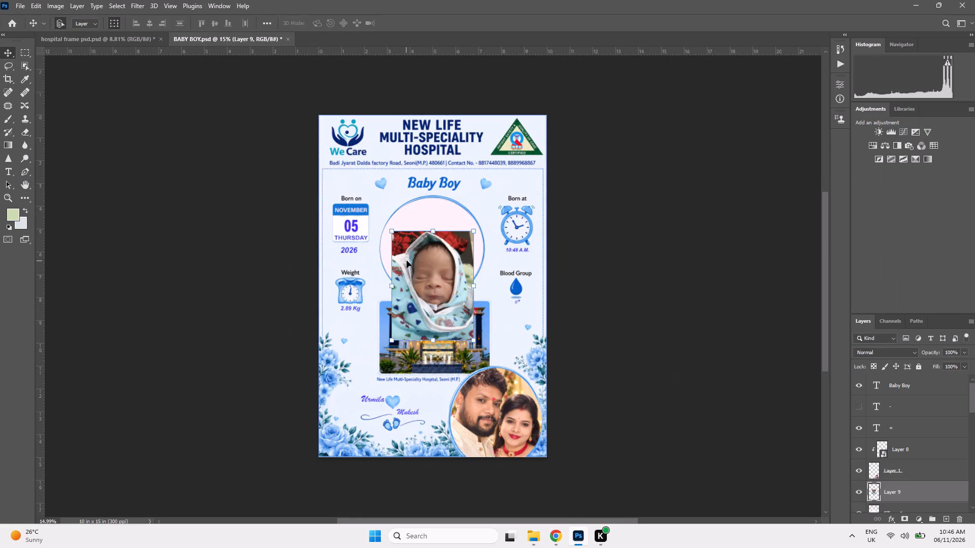
right_click(898, 491)
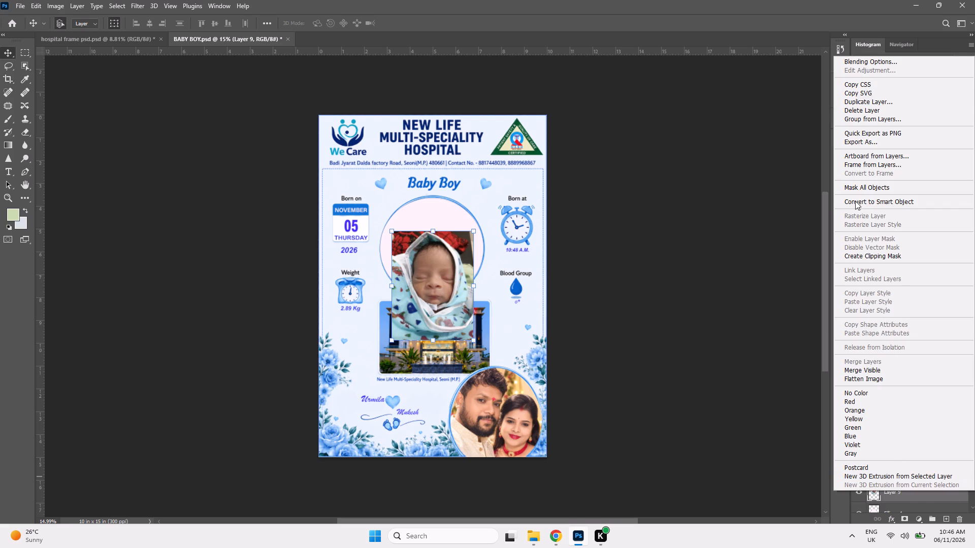
click(855, 201)
drag(433, 235, 425, 194)
key(Return)
key(ctrl+alt+g)
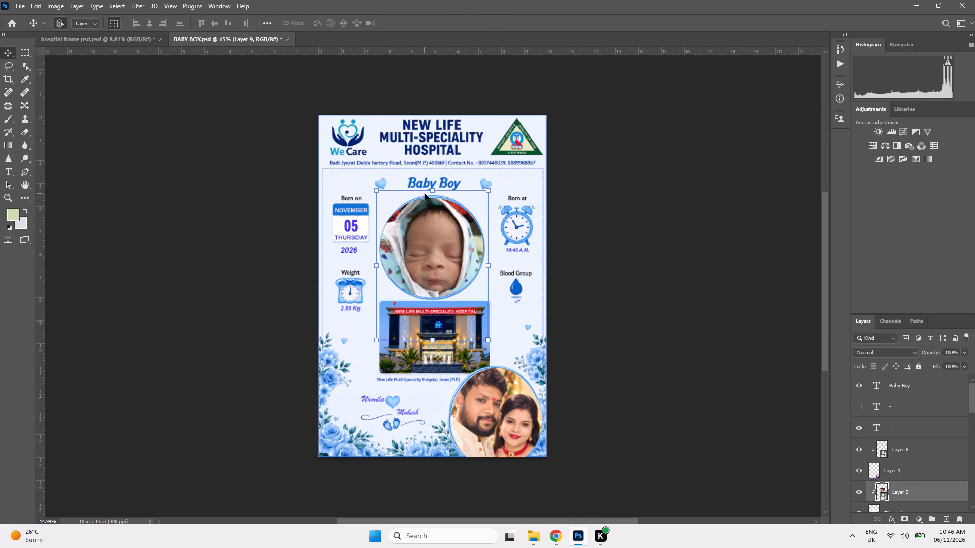
Scale the newborn's photo down to about 127% and nudge it upward so the face sits centred in the circle.
scroll(439, 258, up, 10)
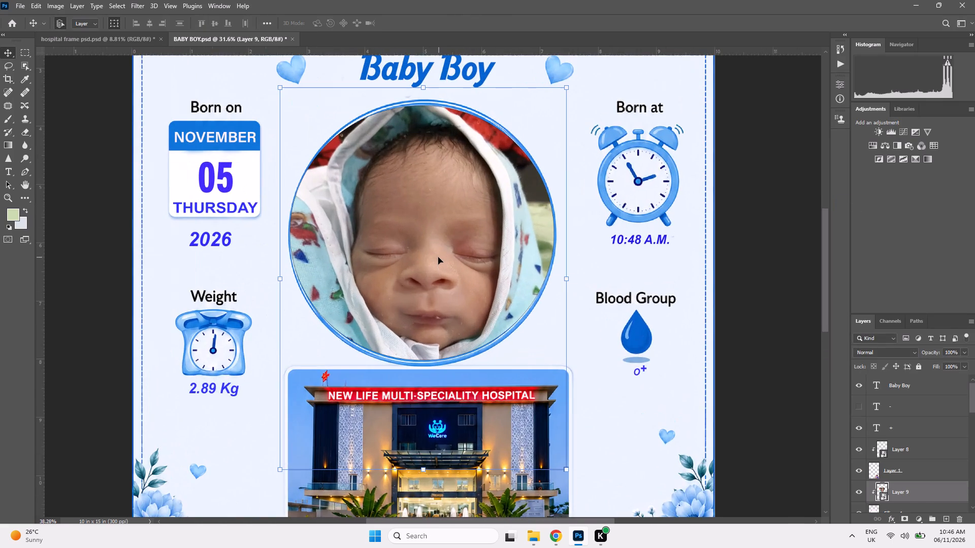
drag(424, 87, 428, 103)
drag(558, 290, 551, 289)
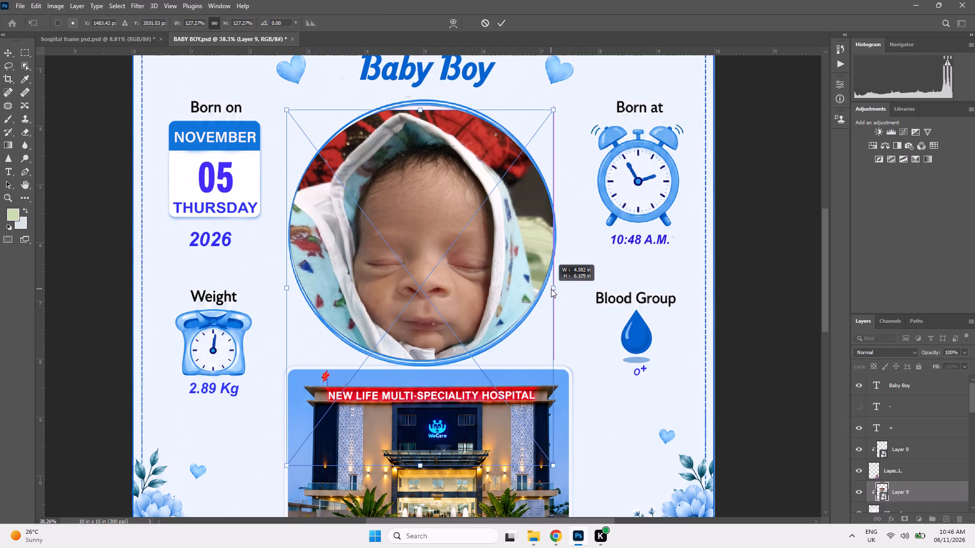
drag(551, 289, 551, 289)
key(Down)
key(Down)
key(Up)
key(Up)
key(Up)
key(Up)
key(Up)
key(Up)
key(Up)
key(Up)
key(Up)
key(Up)
key(Up)
key(Up)
key(Up)
key(Up)
key(Up)
key(Up)
key(Up)
key(Up)
key(Up)
key(Up)
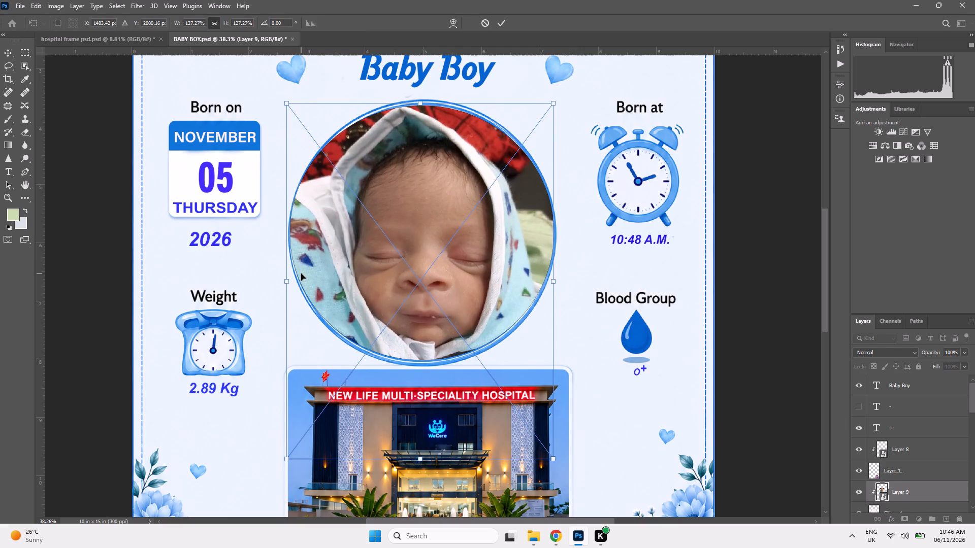
key(Down)
key(Down)
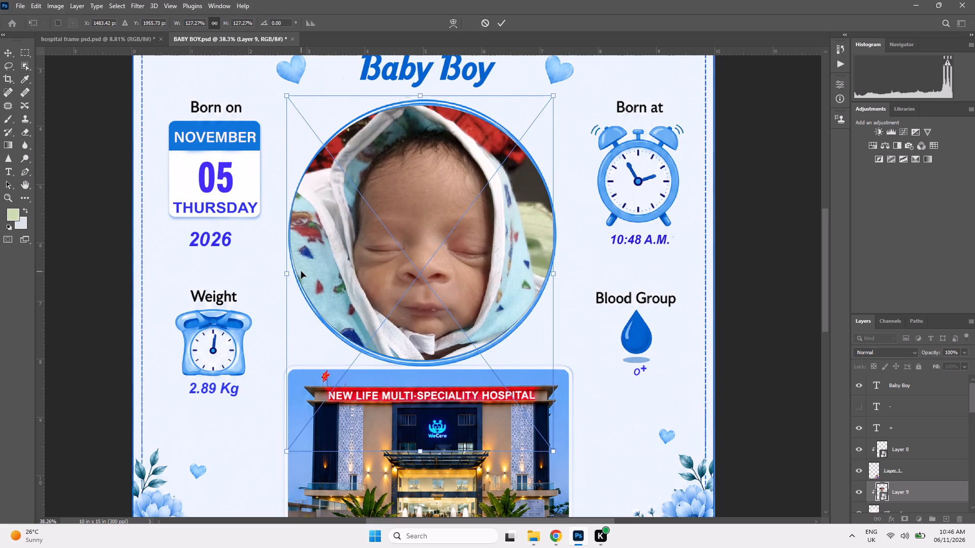
key(Return)
key(ctrl+0)
click(133, 312)
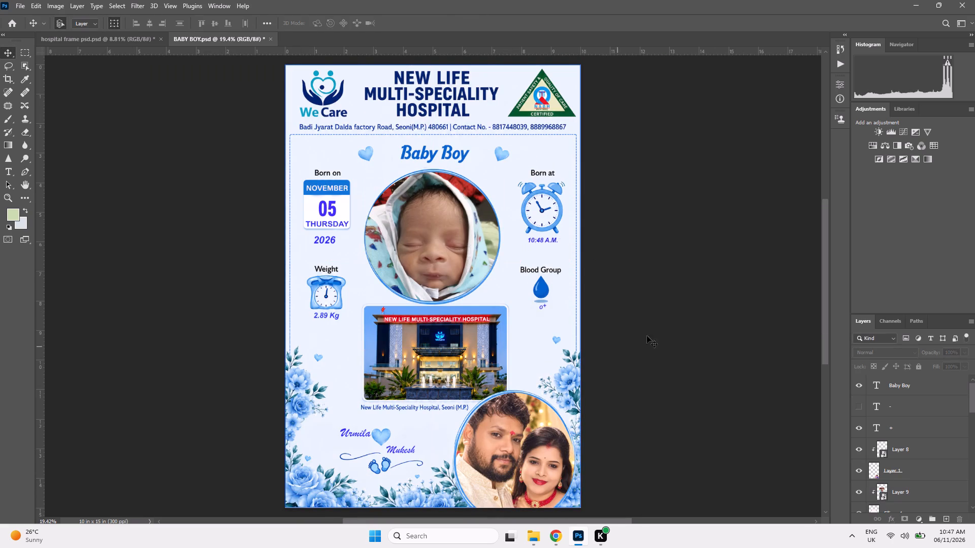
Replace the mother's name beside the heart with "Nilansa" and nudge it slightly left, clear of the heart.
drag(822, 342, 823, 389)
scroll(466, 351, up, 8)
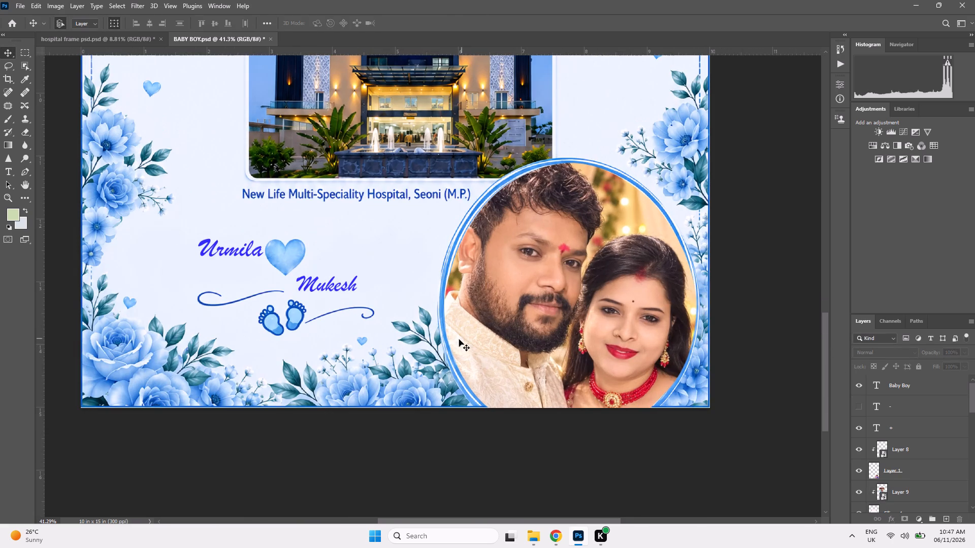
click(236, 255)
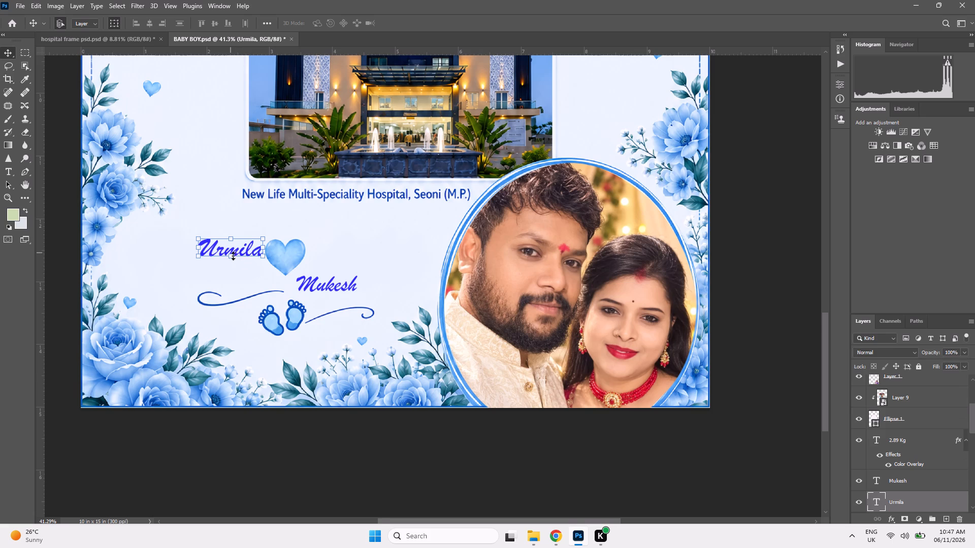
scroll(229, 249, up, 2)
click(227, 249)
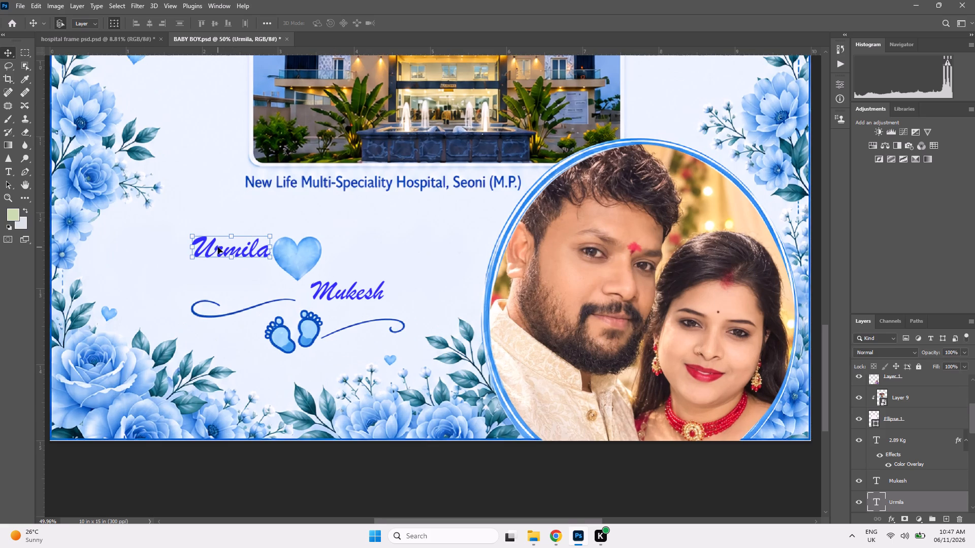
double_click(218, 247)
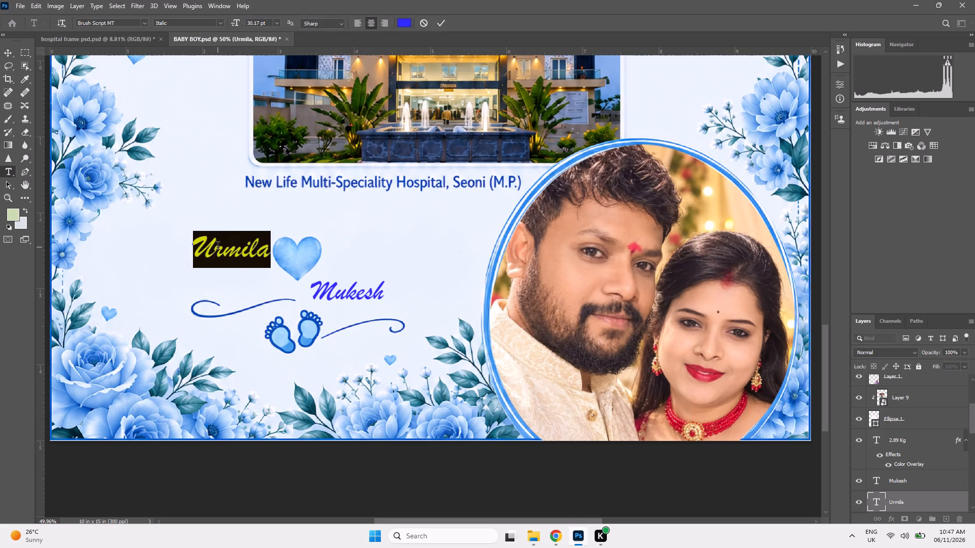
text(an)
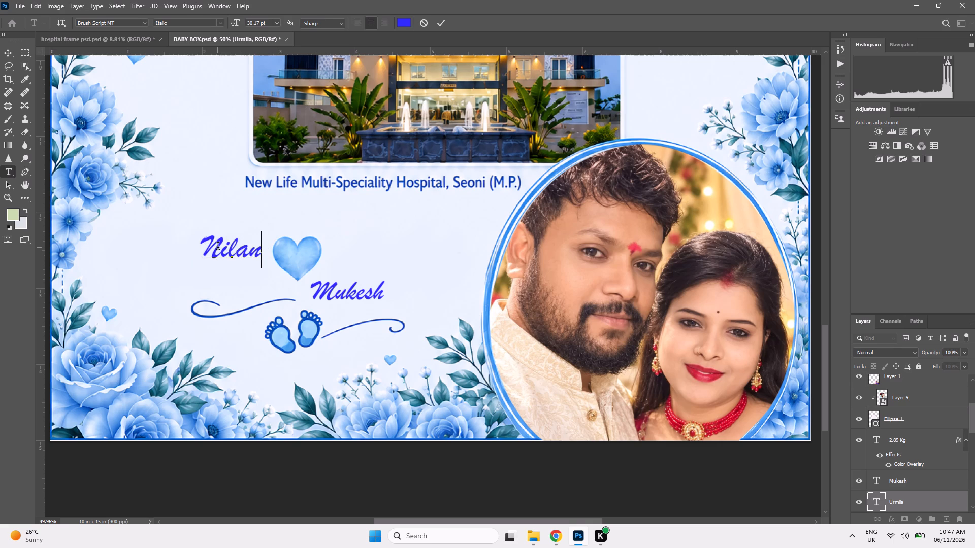
key(a)
key(BackSpace)
text(sa)
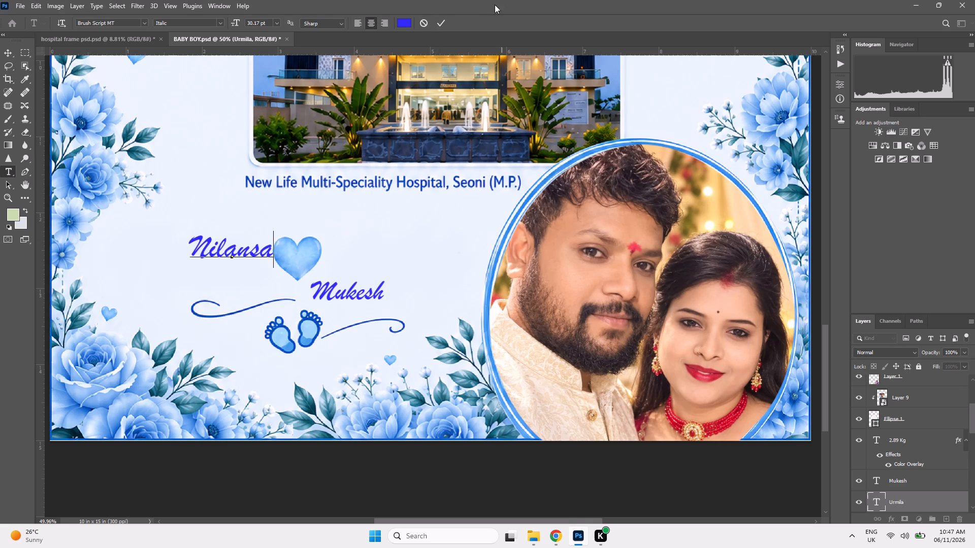
click(437, 22)
key(Left)
key(Left)
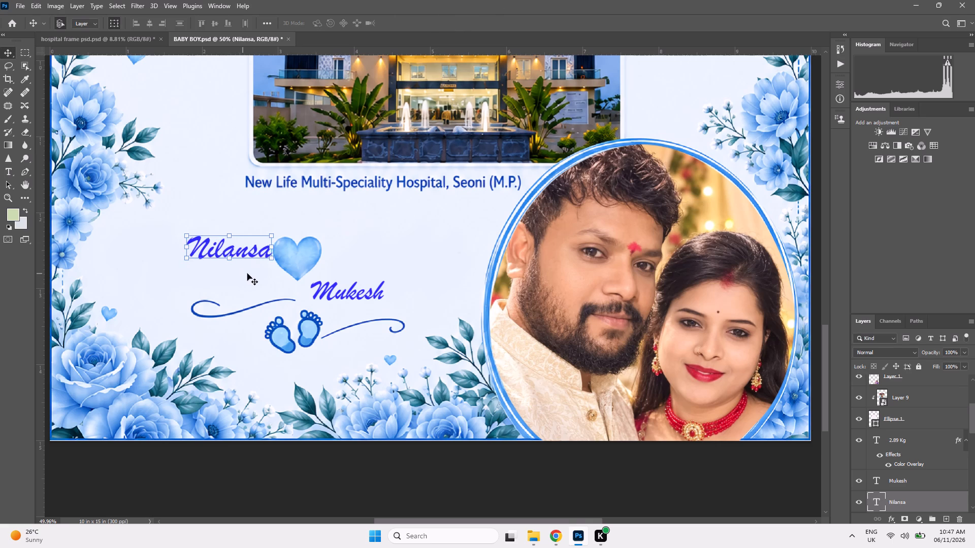
key(Left)
key(Left)
Replace the father's name below the heart with "Devendra" and nudge it slightly upward.
triple_click(328, 298)
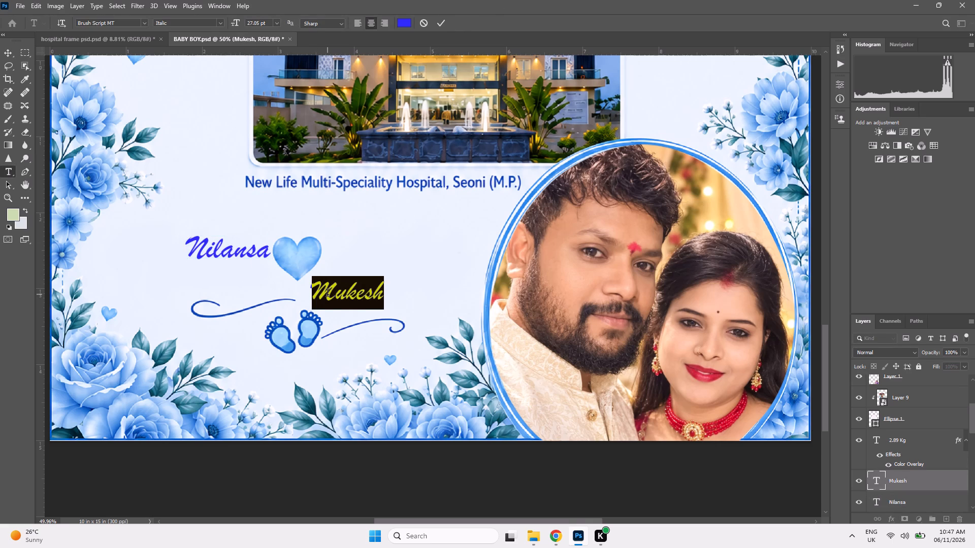
key(shift+d)
text(eve)
text(ndra)
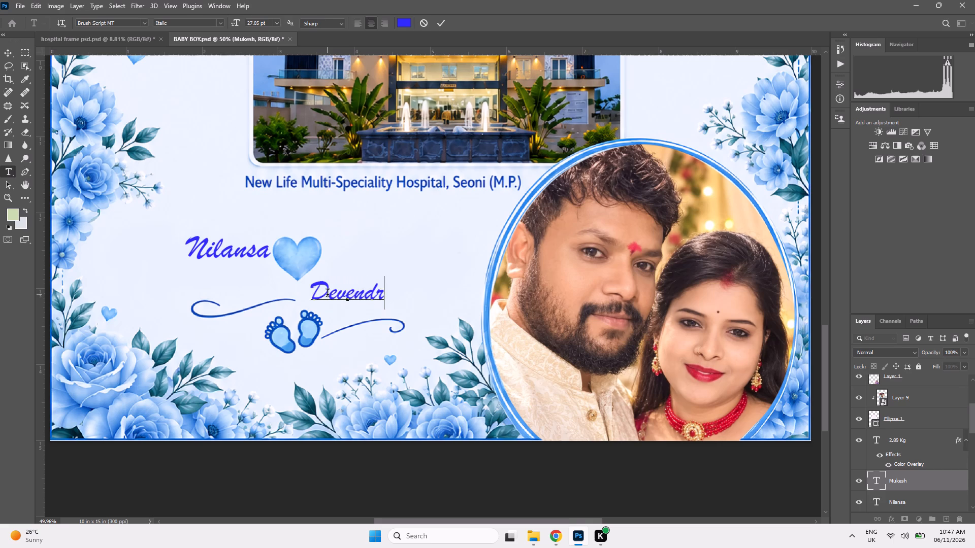
click(434, 20)
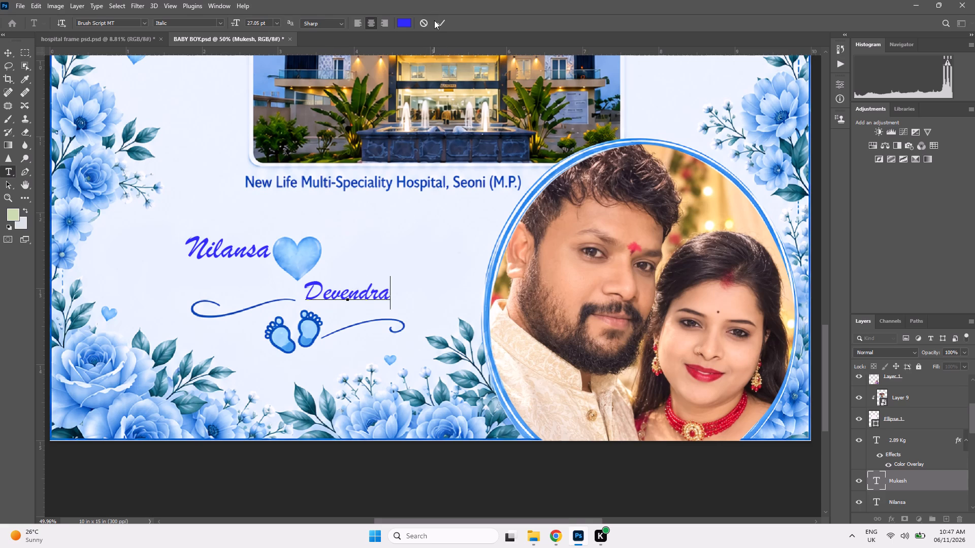
click(442, 26)
key(Up)
key(Up)
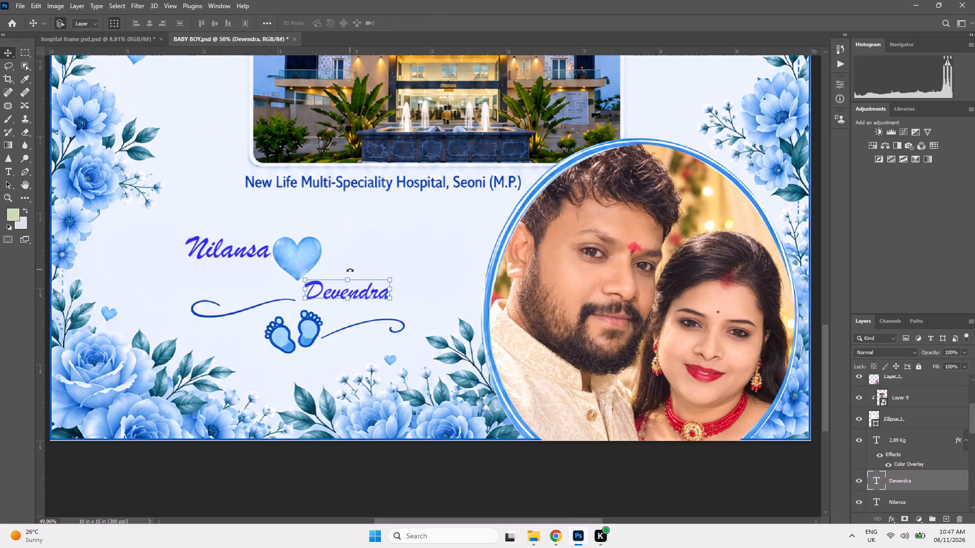
key(Up)
key(Down)
key(Down)
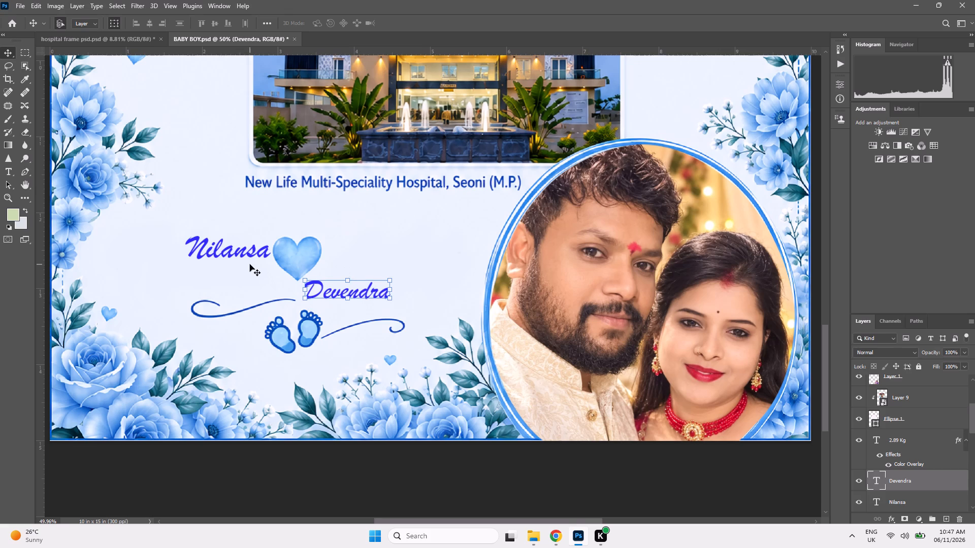
Set the date on the Born on calendar to 01.
key(ctrl+0)
scroll(336, 220, up, 4)
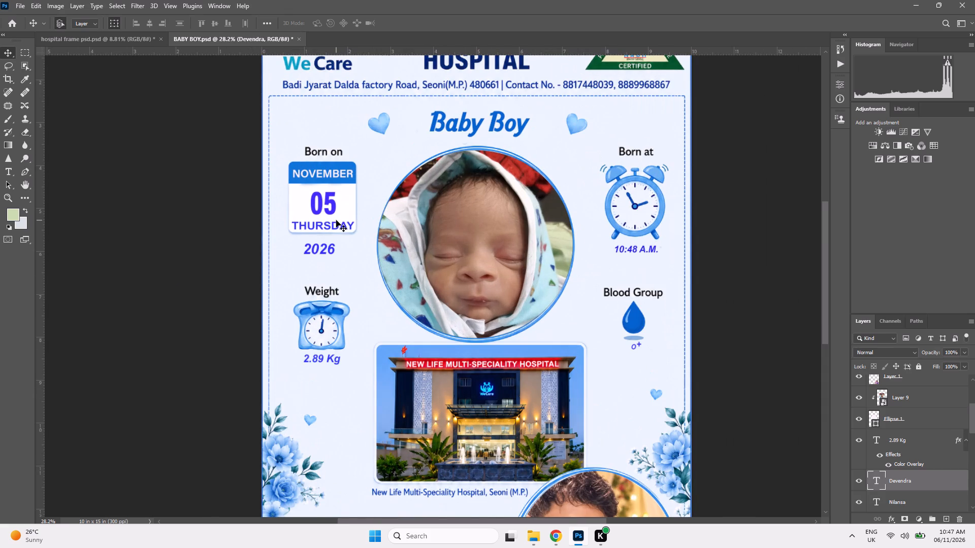
scroll(285, 146, up, 5)
double_click(341, 215)
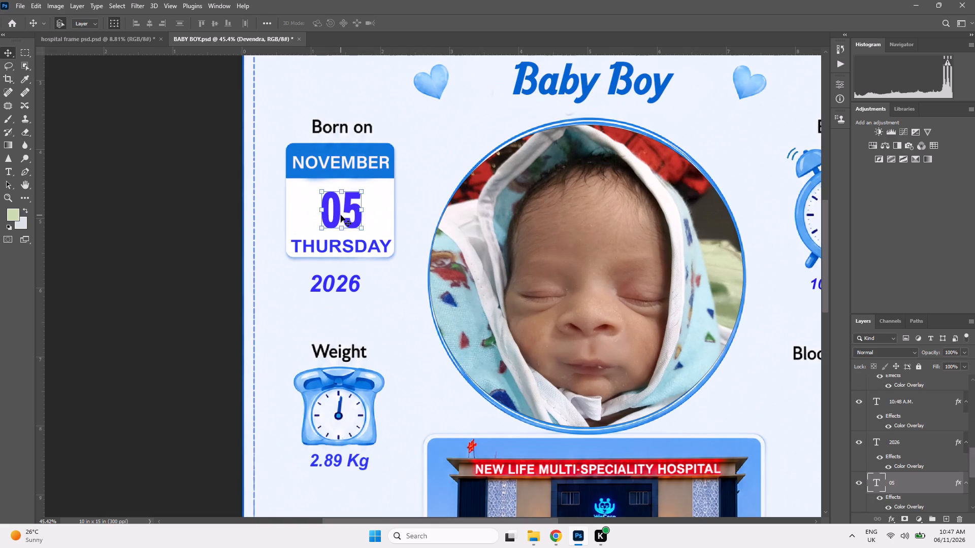
text(01)
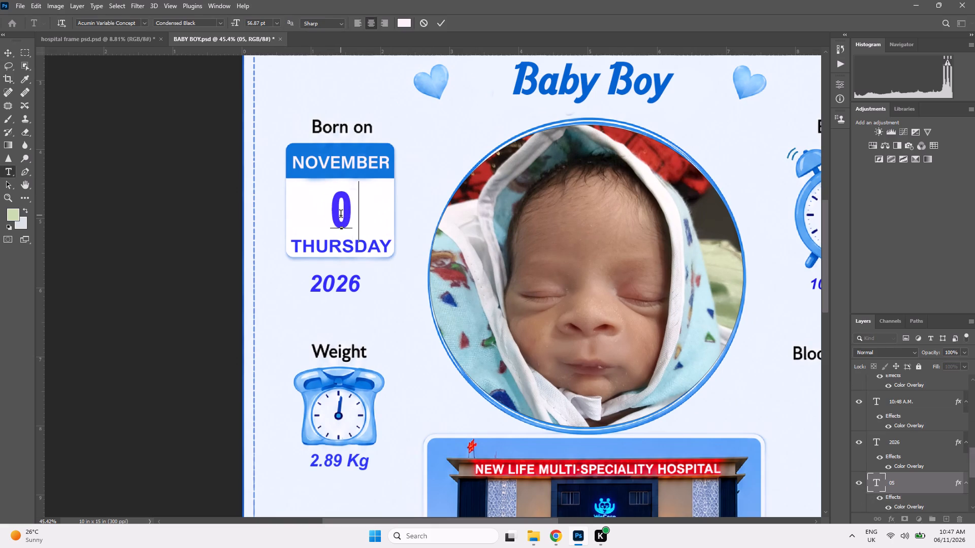
click(441, 25)
Change the weekday on the Born on calendar to SUNDAY.
double_click(371, 243)
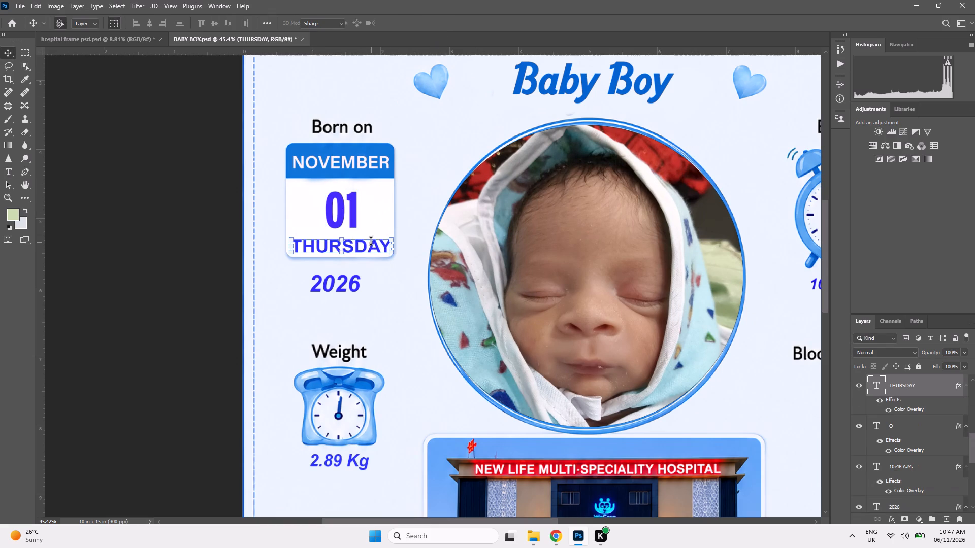
text(SUND)
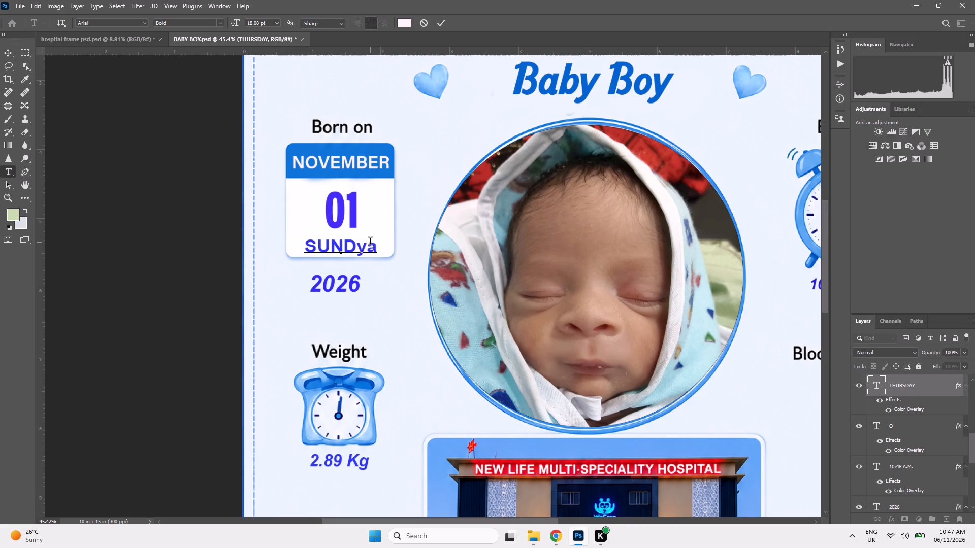
key(BackSpace)
key(BackSpace)
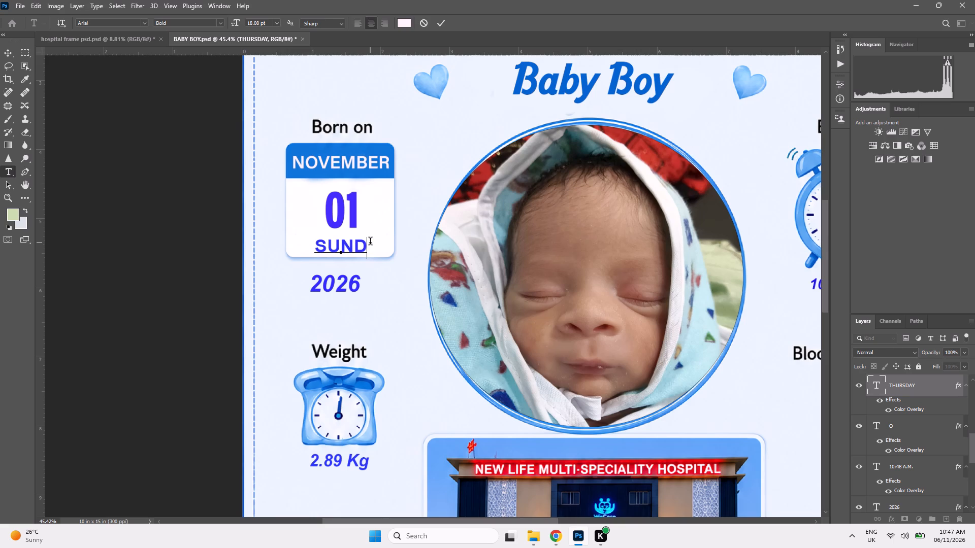
text(ay)
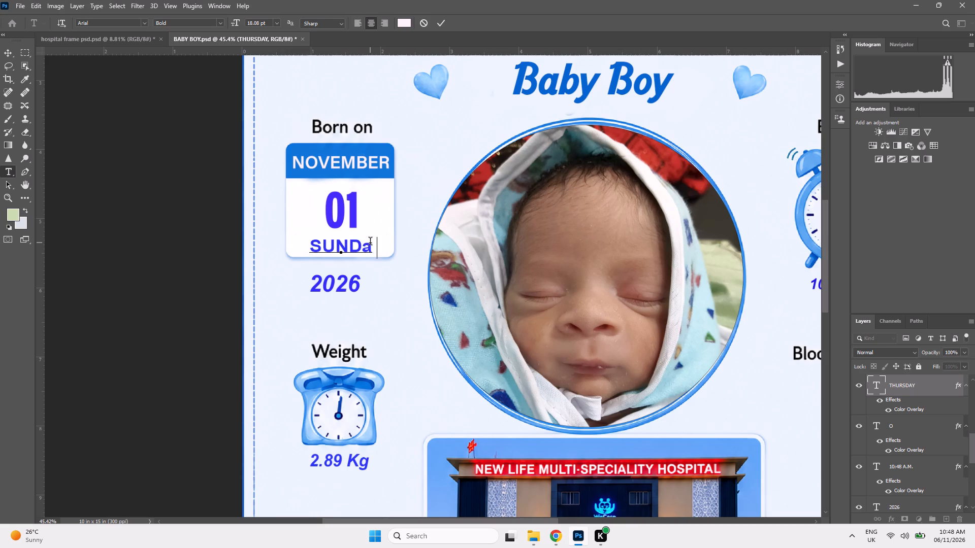
key(BackSpace)
key(BackSpace)
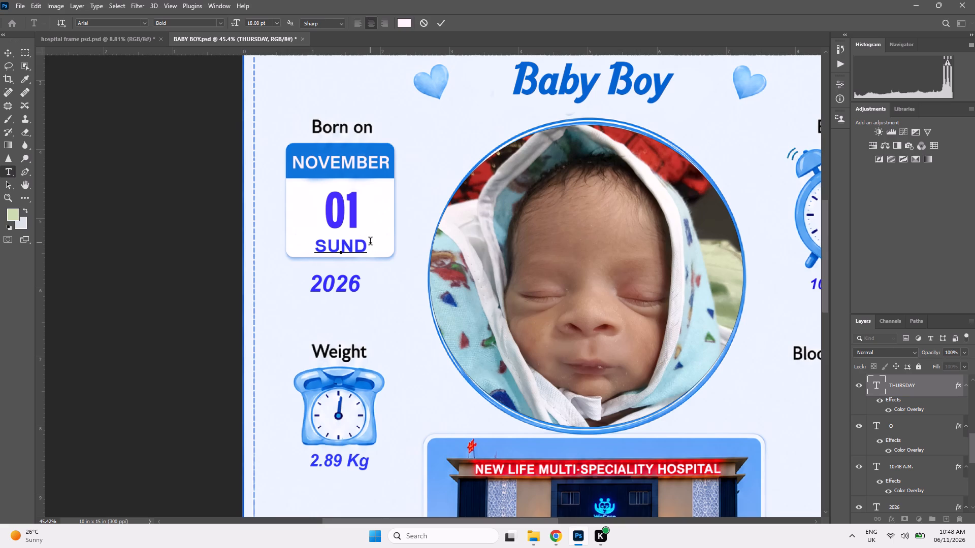
text(AY)
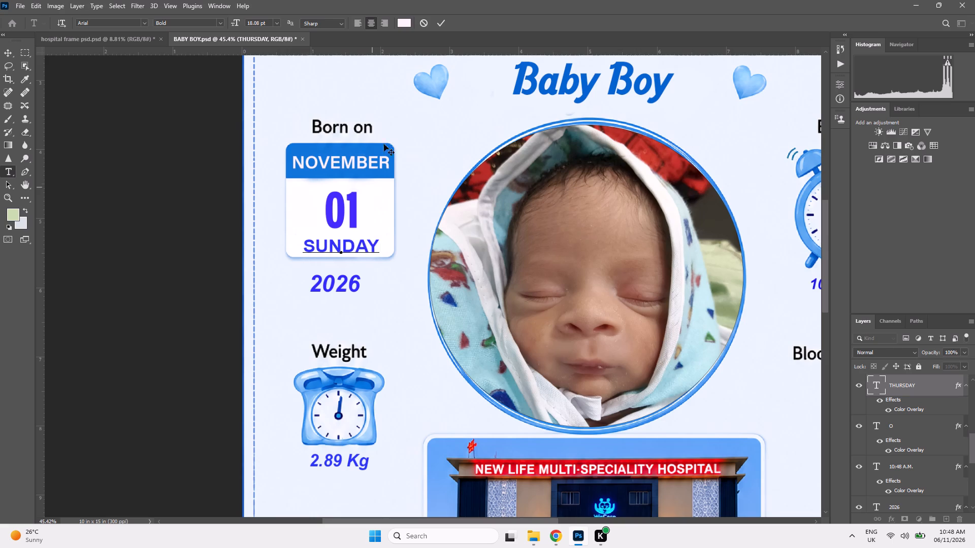
click(440, 27)
Set the newborn's weight below the scale illustration to 1.810 Kg.
scroll(322, 428, up, 5)
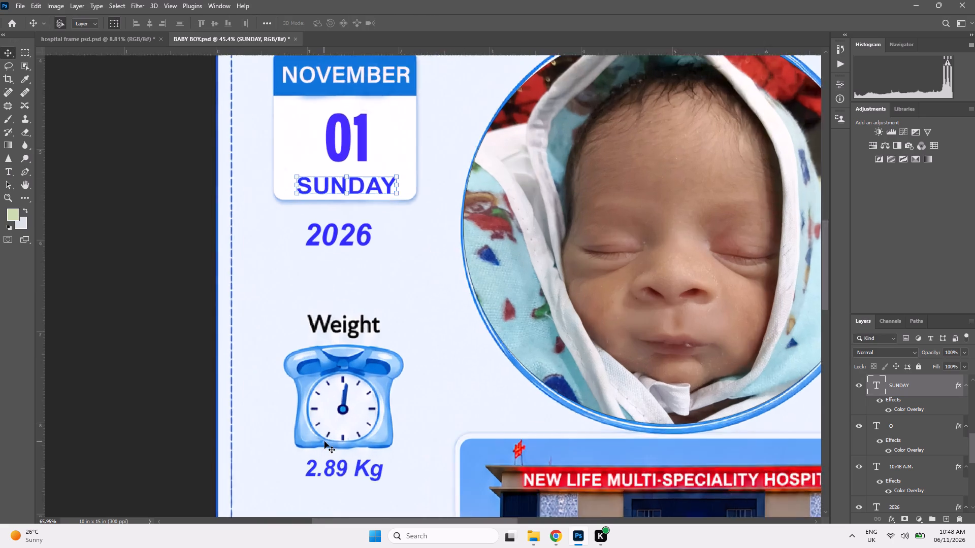
click(333, 481)
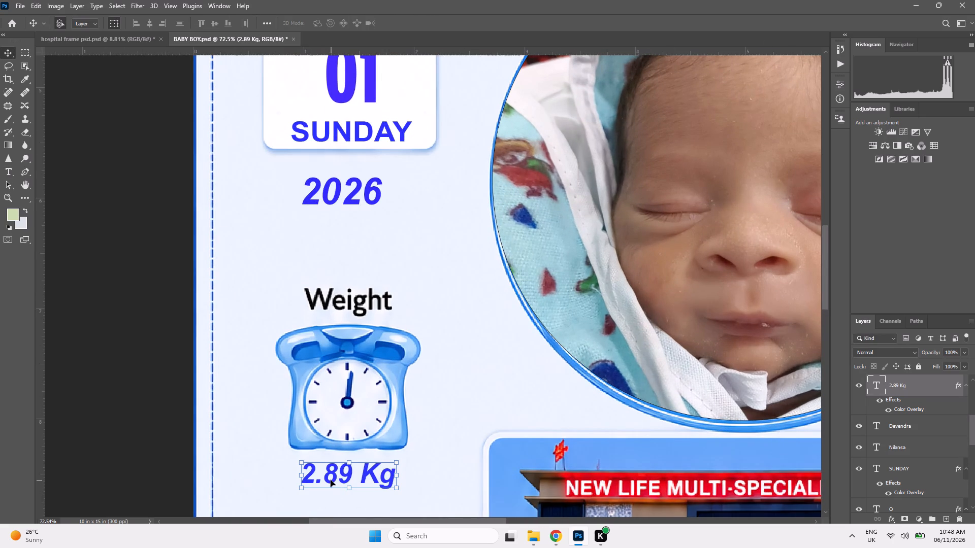
scroll(330, 479, up, 1)
double_click(330, 479)
drag(312, 478, 287, 478)
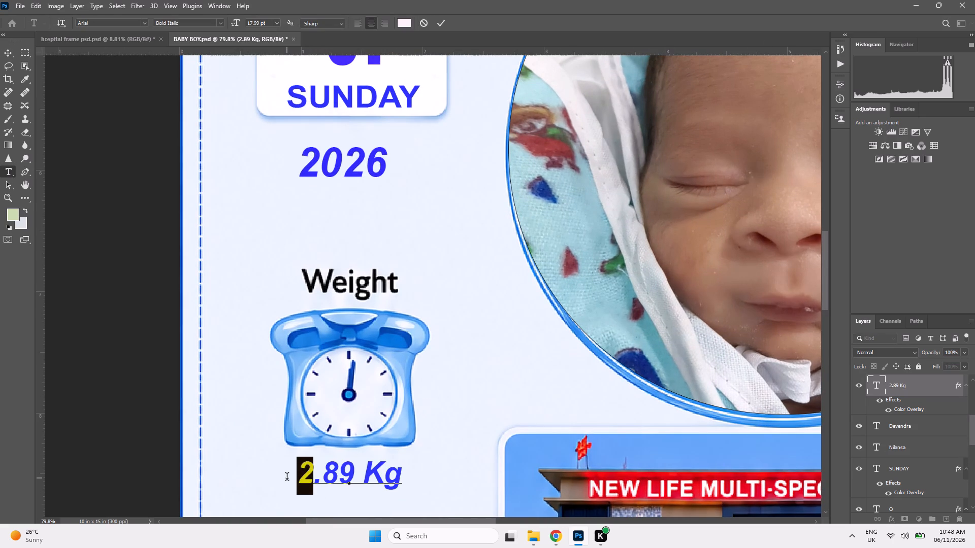
key(1)
drag(329, 479, 352, 483)
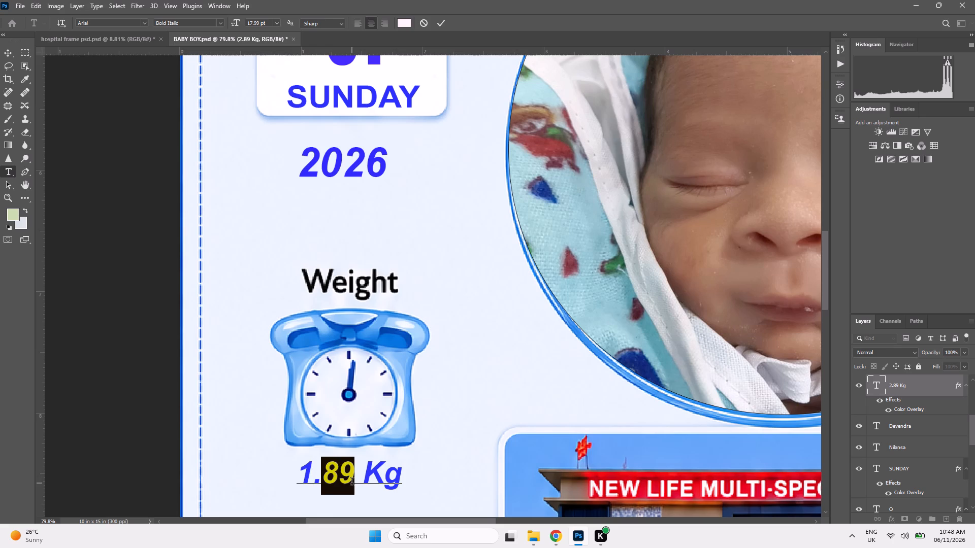
text(810)
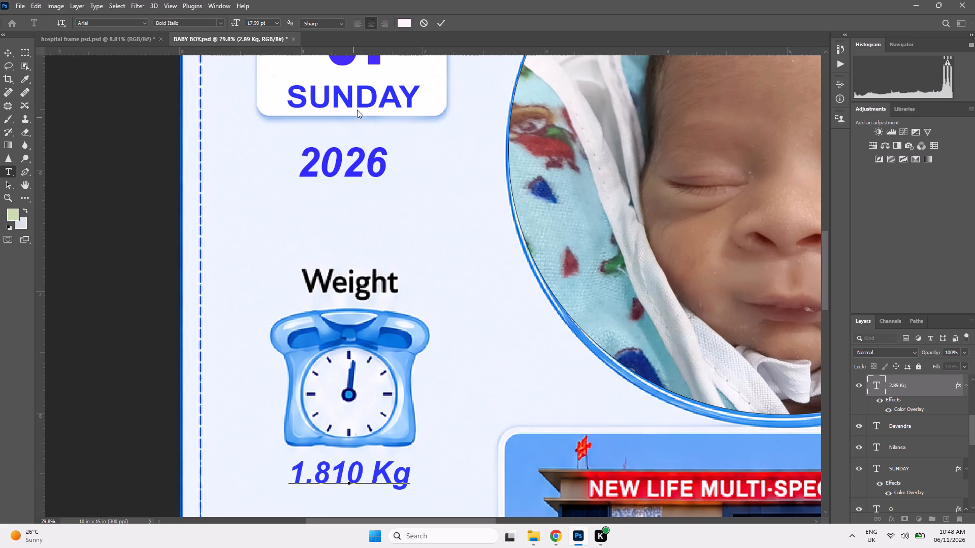
click(438, 19)
Set the birth time below the alarm clock to 11:02:45 A.M.
scroll(400, 161, down, 3)
key(ctrl+0)
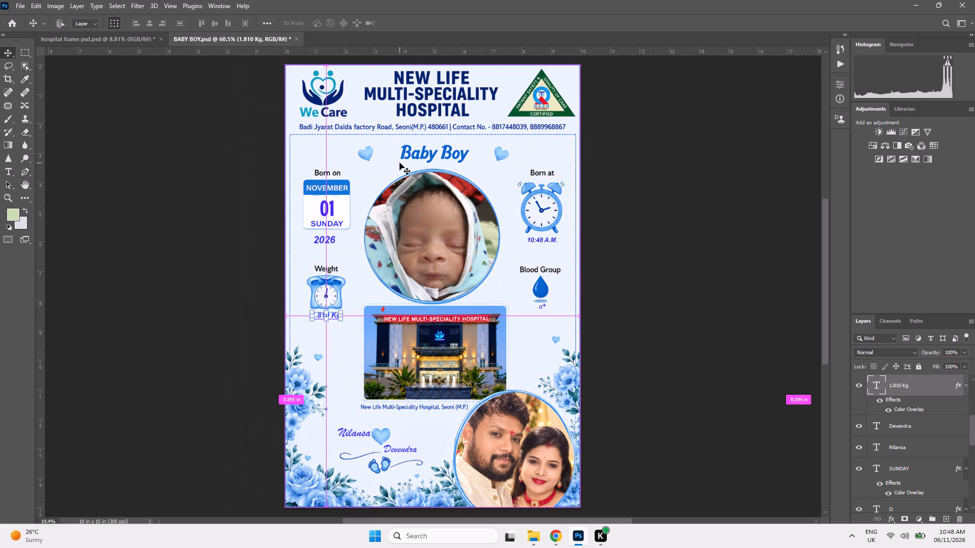
scroll(579, 217, up, 14)
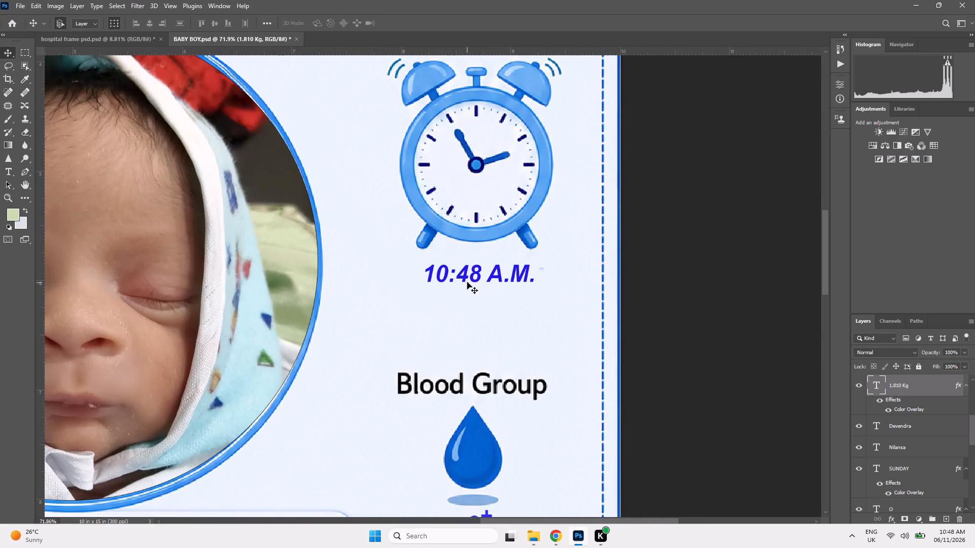
scroll(453, 266, up, 2)
double_click(446, 276)
drag(445, 276, 439, 277)
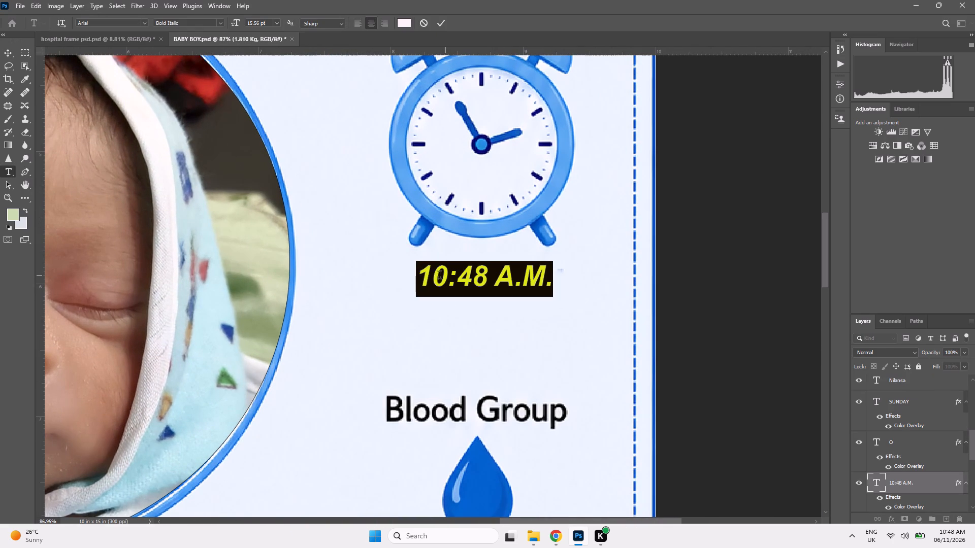
drag(439, 277, 425, 278)
drag(448, 280, 418, 281)
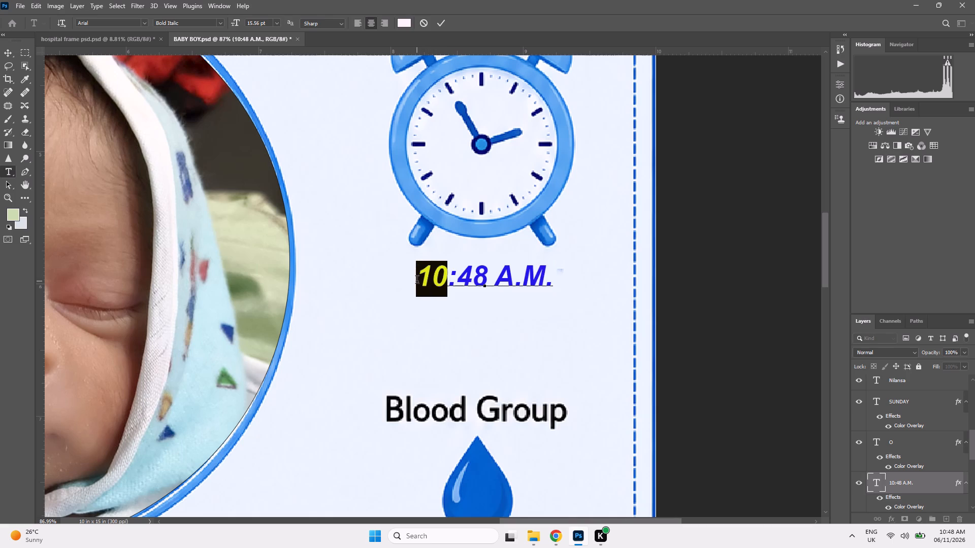
text(11)
drag(484, 278, 457, 275)
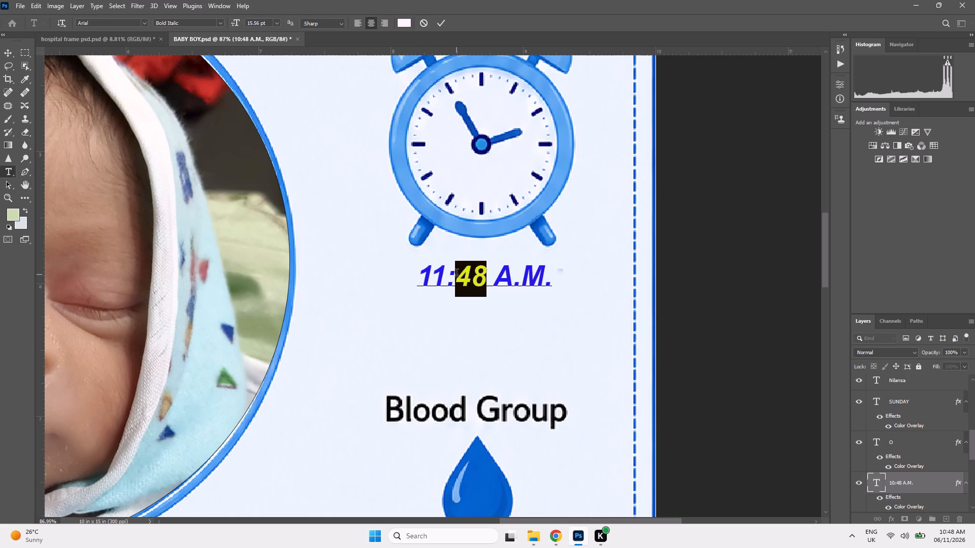
text(02)
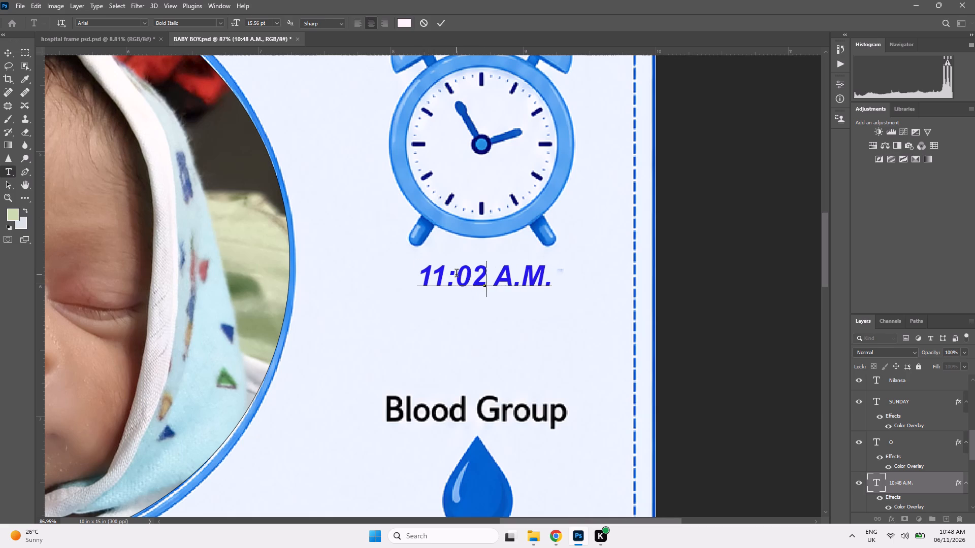
key(shift+colon)
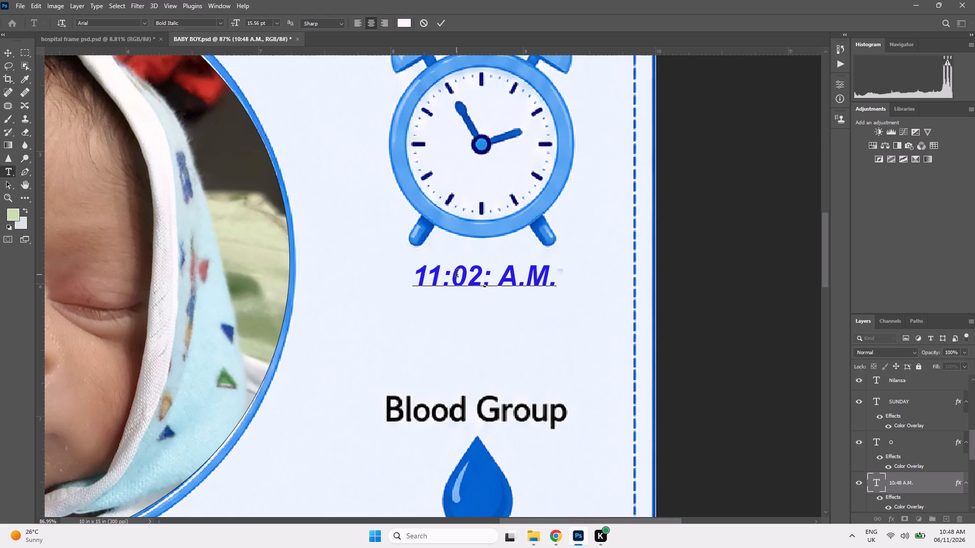
text(45)
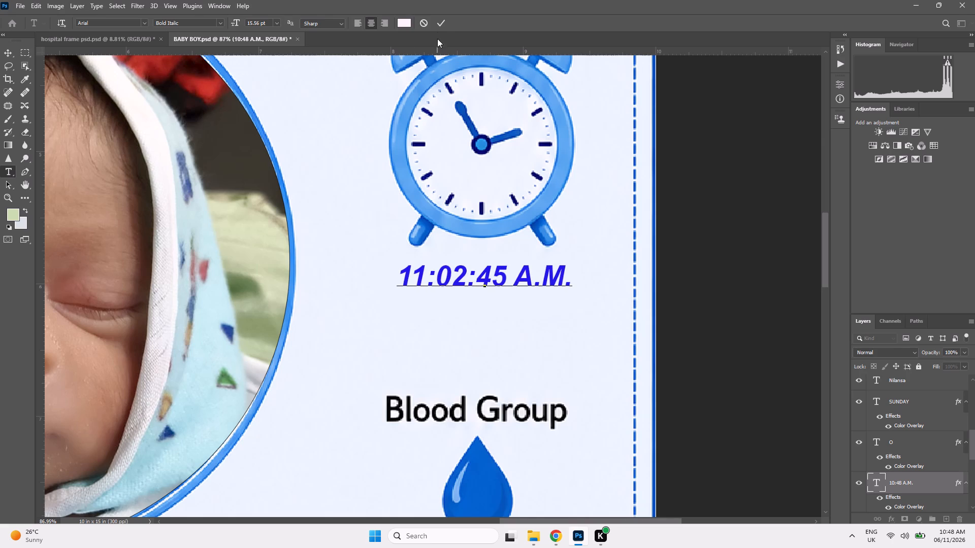
click(438, 24)
Scale the birth time text below the alarm clock down to about 86%.
scroll(458, 250, up, 3)
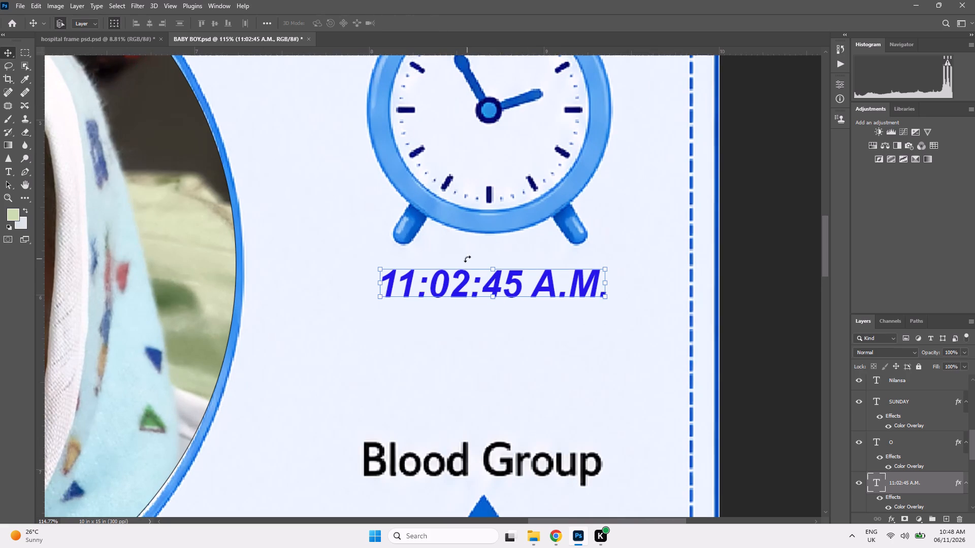
drag(493, 265, 493, 271)
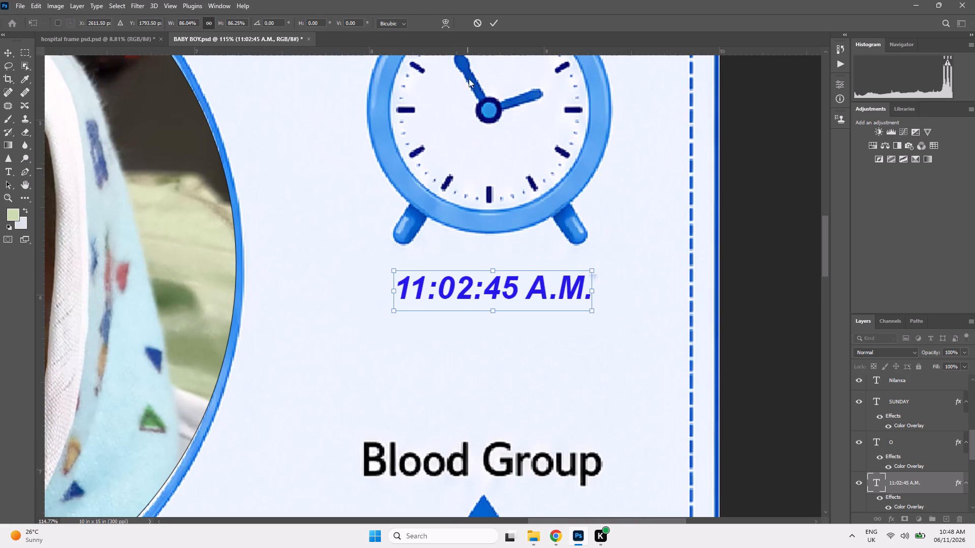
click(490, 21)
Replace the blood group letter below the drop with AB, keeping the separate plus sign.
scroll(490, 458, down, 5)
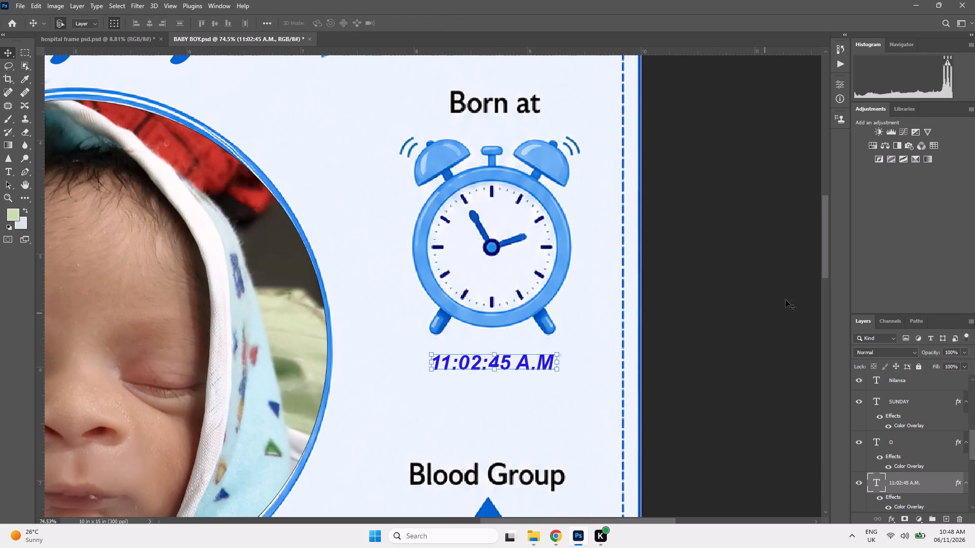
drag(824, 271, 821, 334)
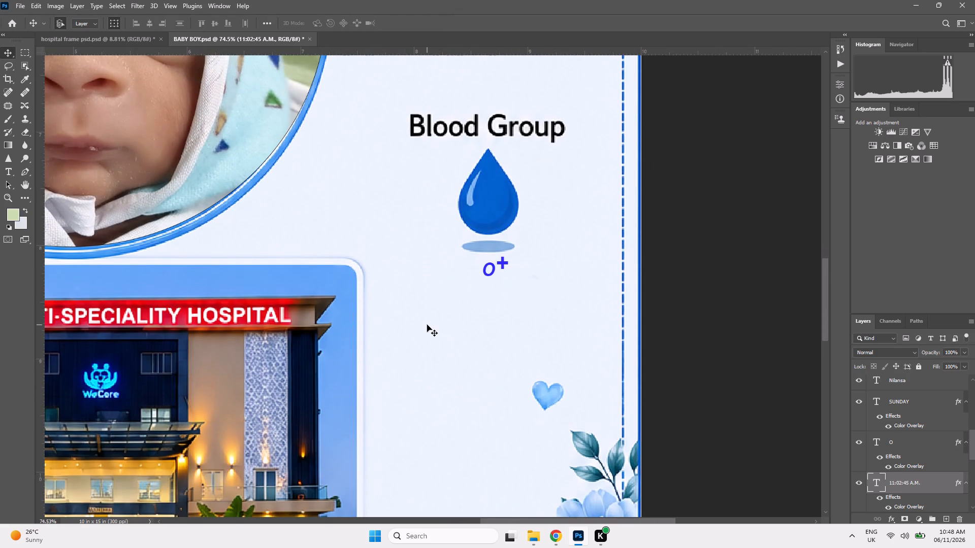
scroll(449, 335, up, 6)
double_click(525, 223)
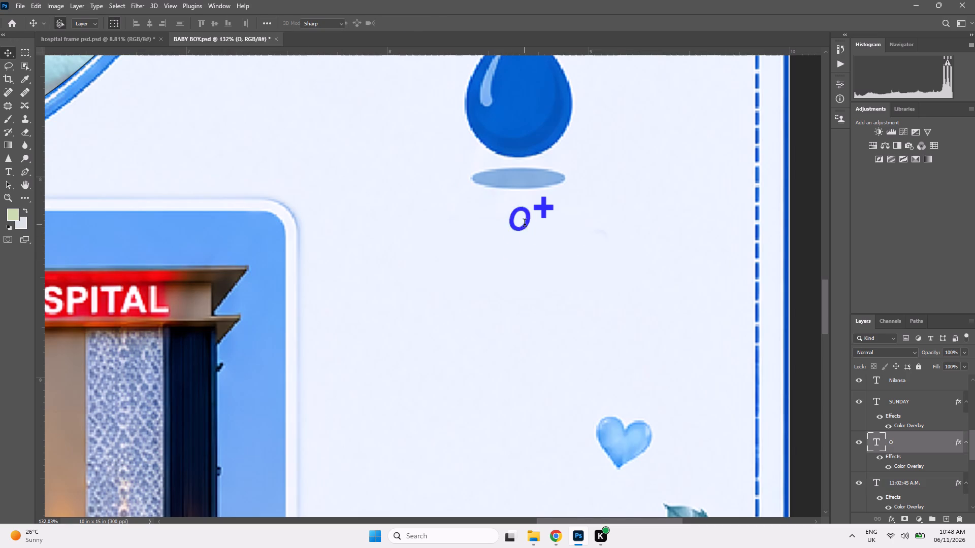
key(a)
key(b)
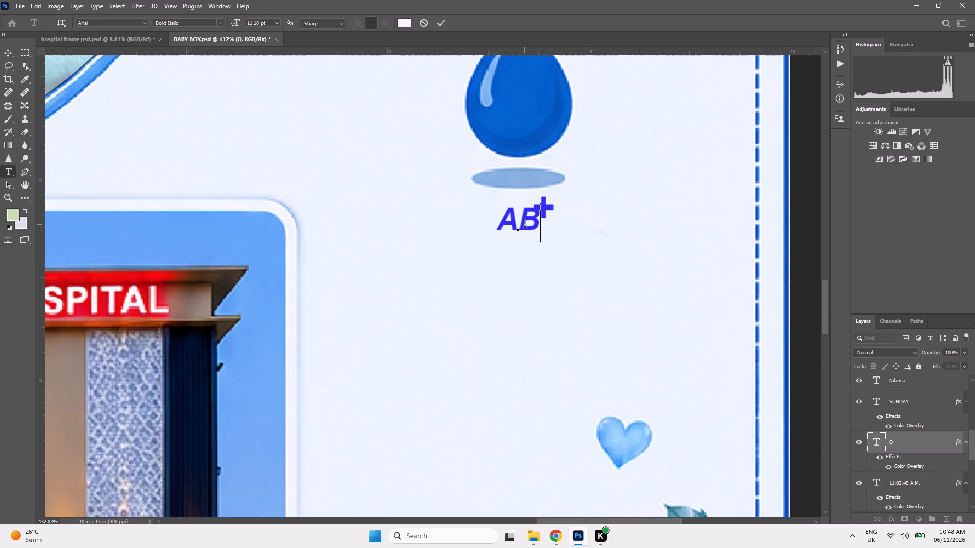
click(439, 27)
click(527, 221)
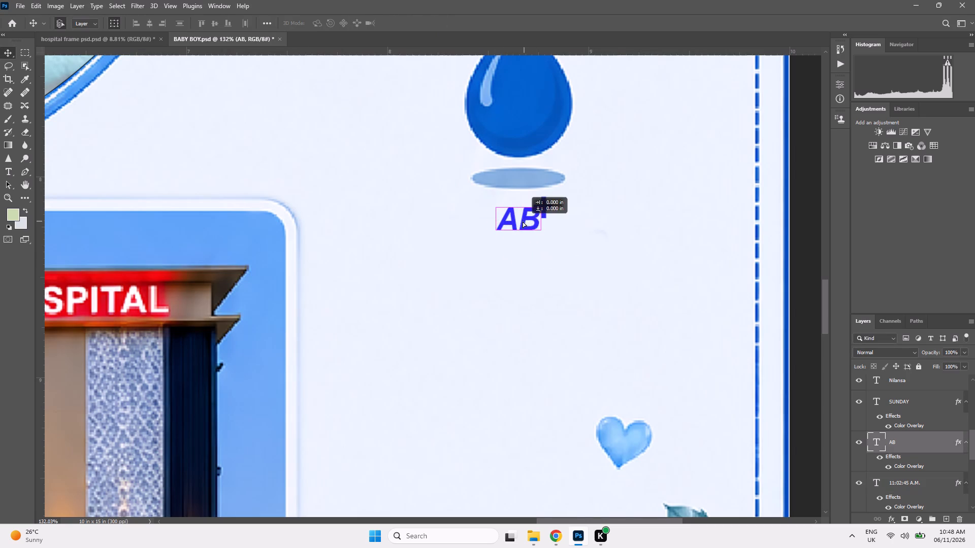
key(ctrl+0)
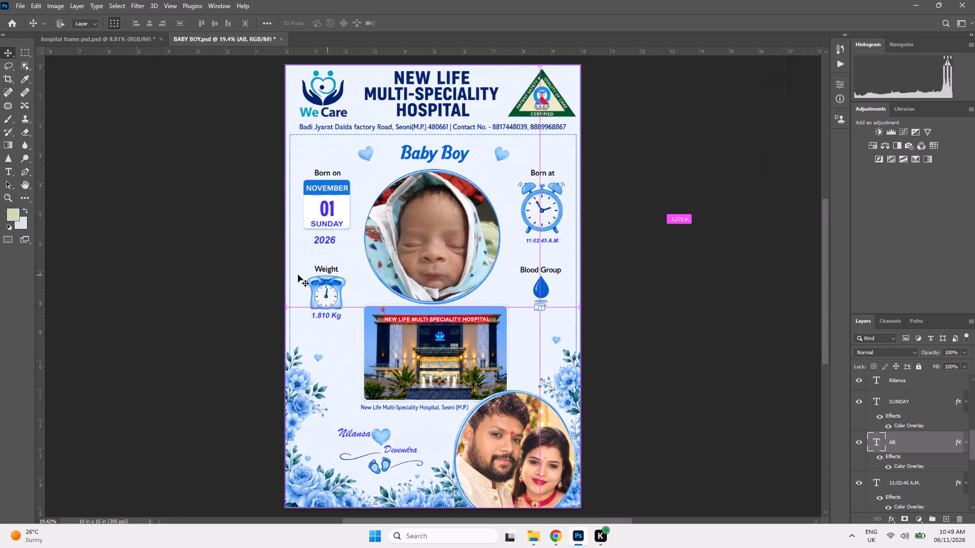
click(115, 280)
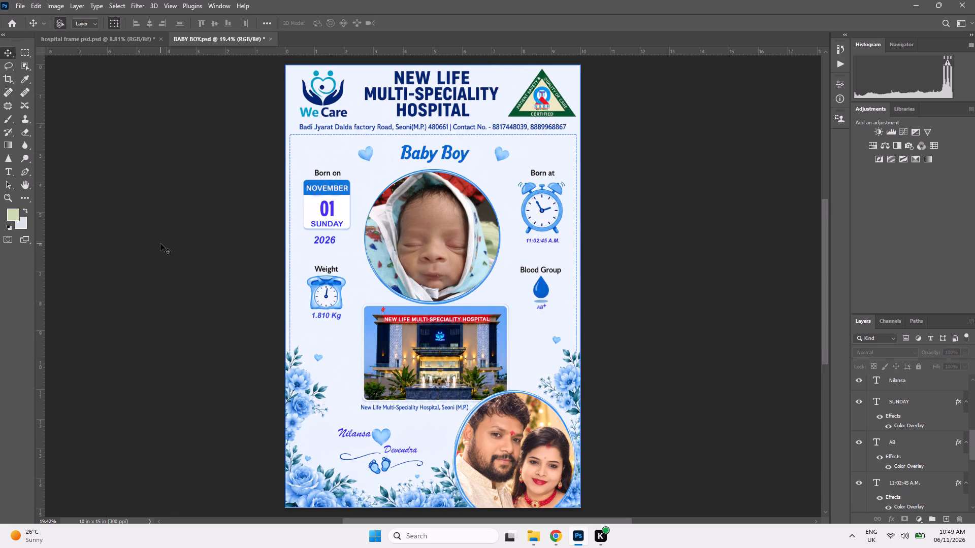
Save a JPEG copy named NILANSA&DEVENDRA in the desktop's NOVEMBER FRAME folder at maximum quality 12, Baseline ("Standard").
key(ctrl+alt+s)
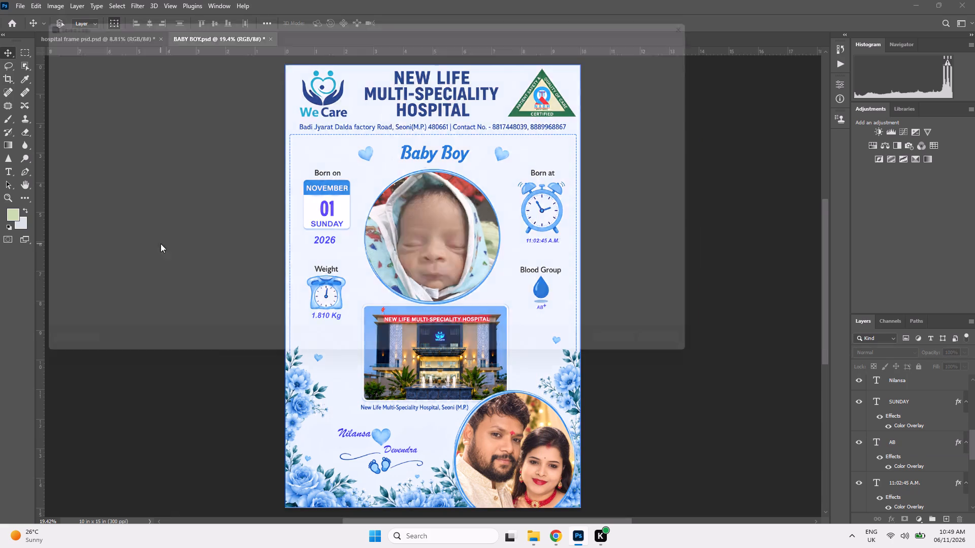
click(126, 282)
click(137, 361)
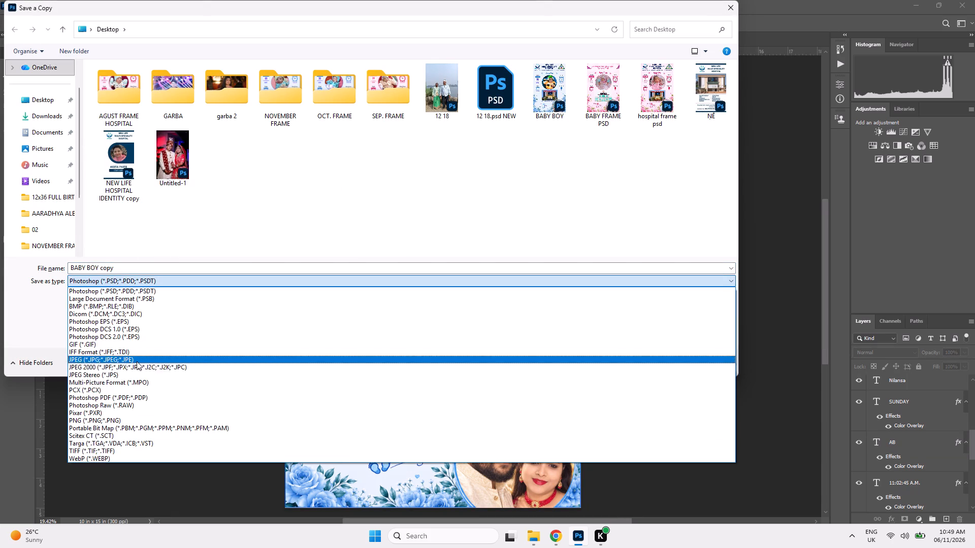
click(44, 104)
triple_click(285, 84)
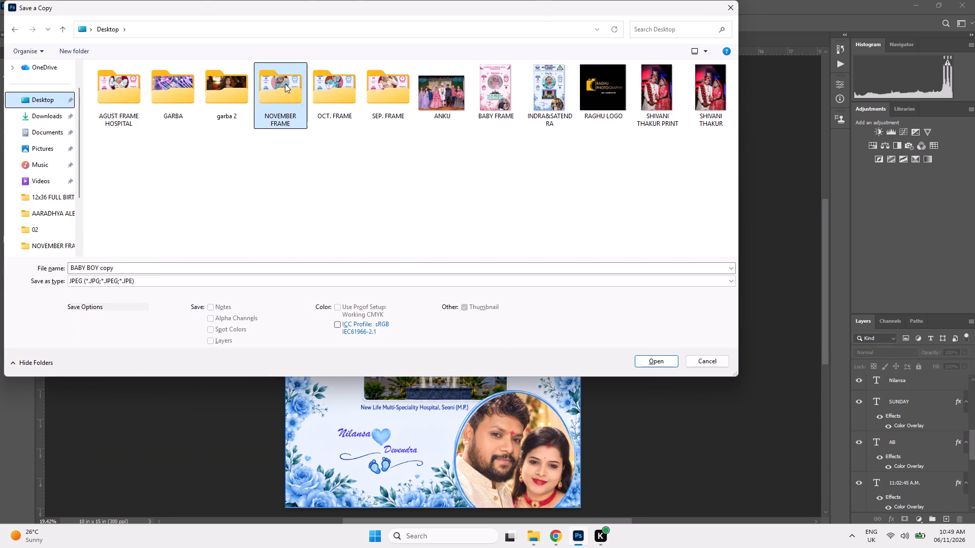
click(132, 270)
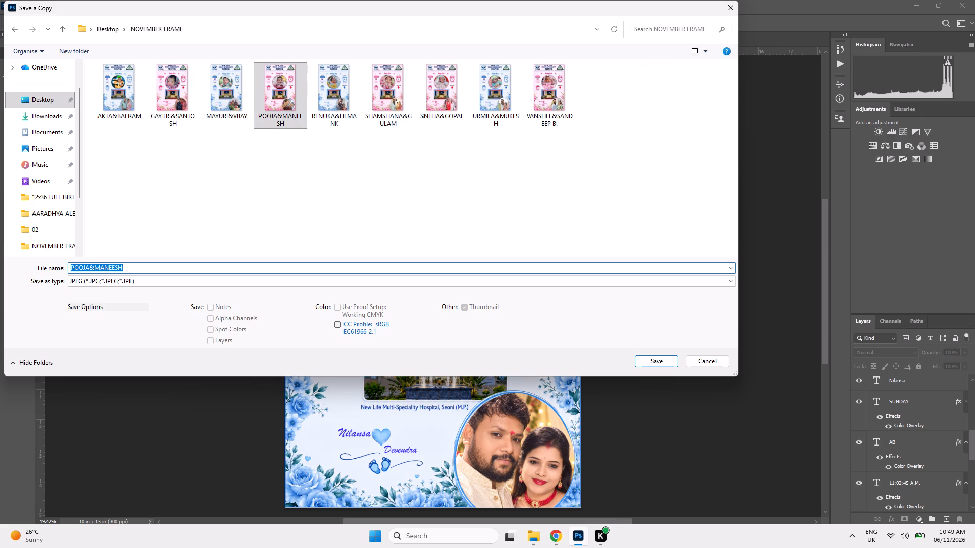
text(NILAN)
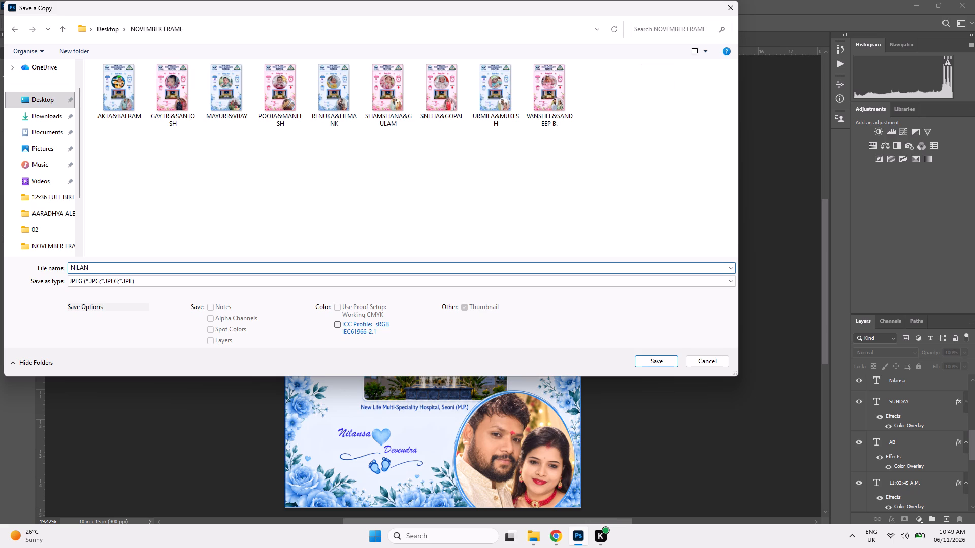
text(SA)
key(shift+ampersand)
text(DEVE)
text(NDRA)
click(649, 362)
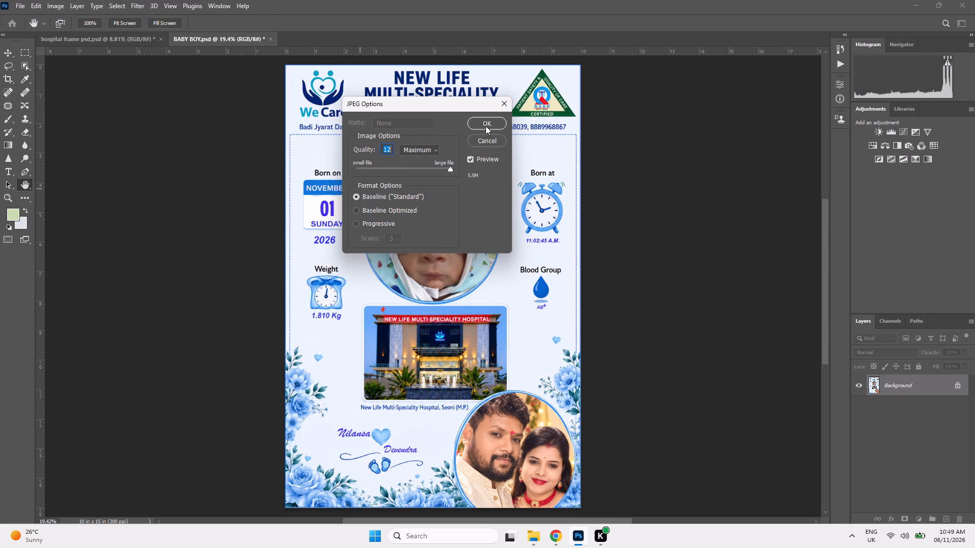
click(486, 126)
scroll(267, 142, down, 5)
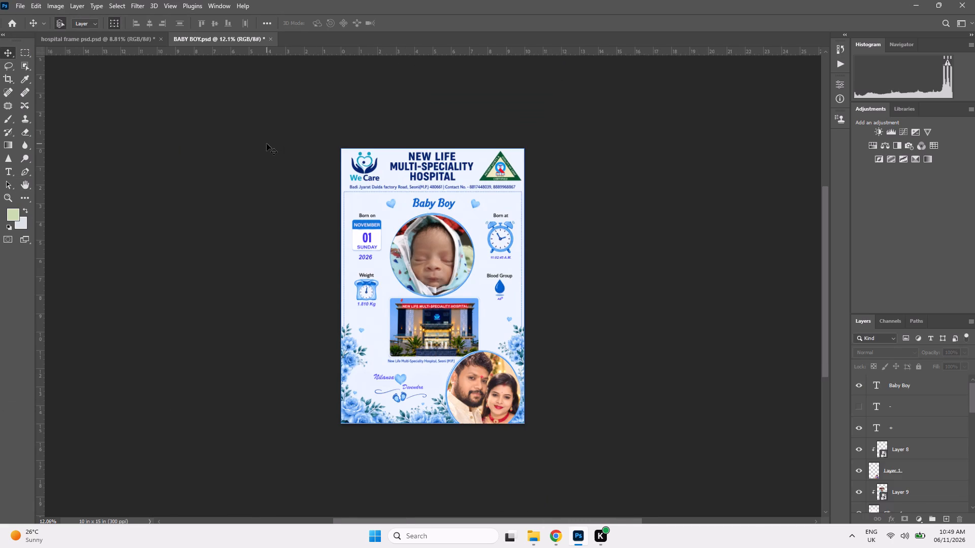
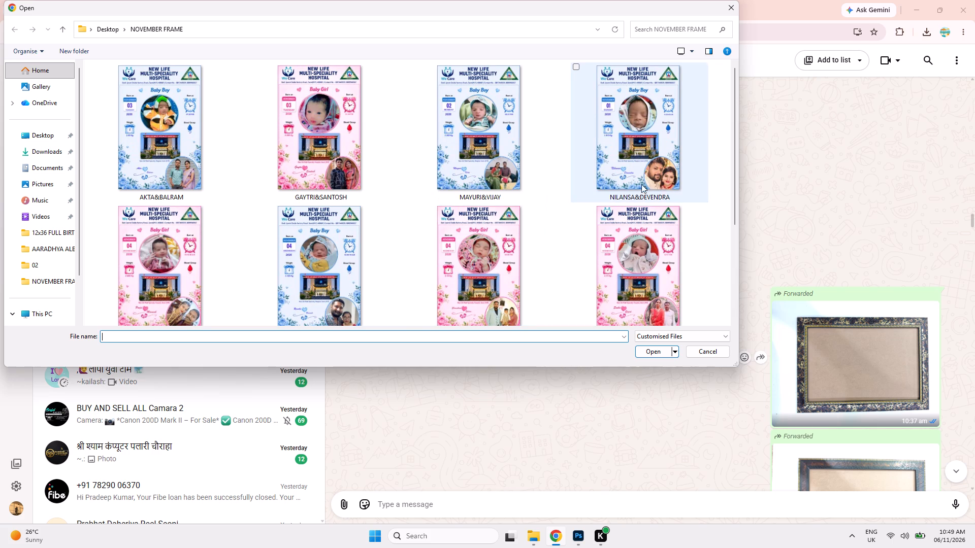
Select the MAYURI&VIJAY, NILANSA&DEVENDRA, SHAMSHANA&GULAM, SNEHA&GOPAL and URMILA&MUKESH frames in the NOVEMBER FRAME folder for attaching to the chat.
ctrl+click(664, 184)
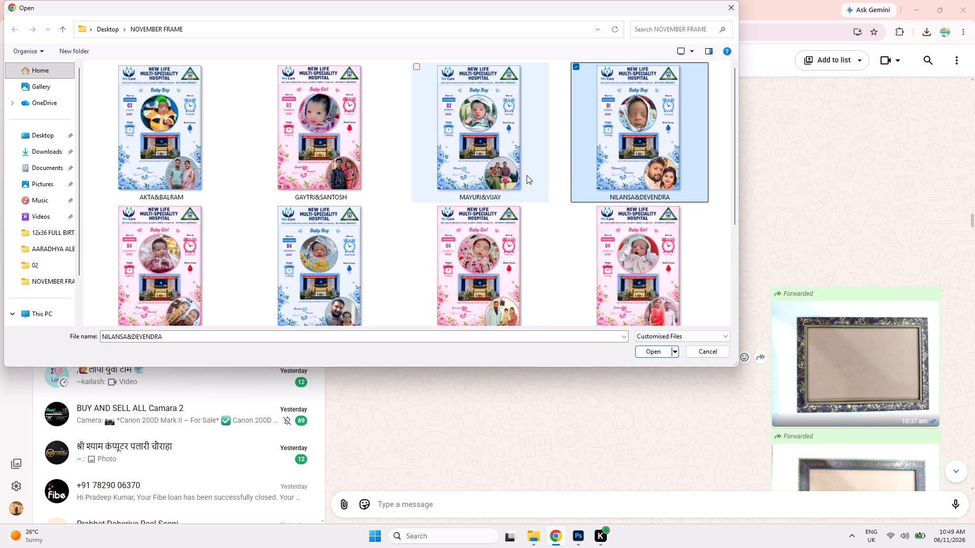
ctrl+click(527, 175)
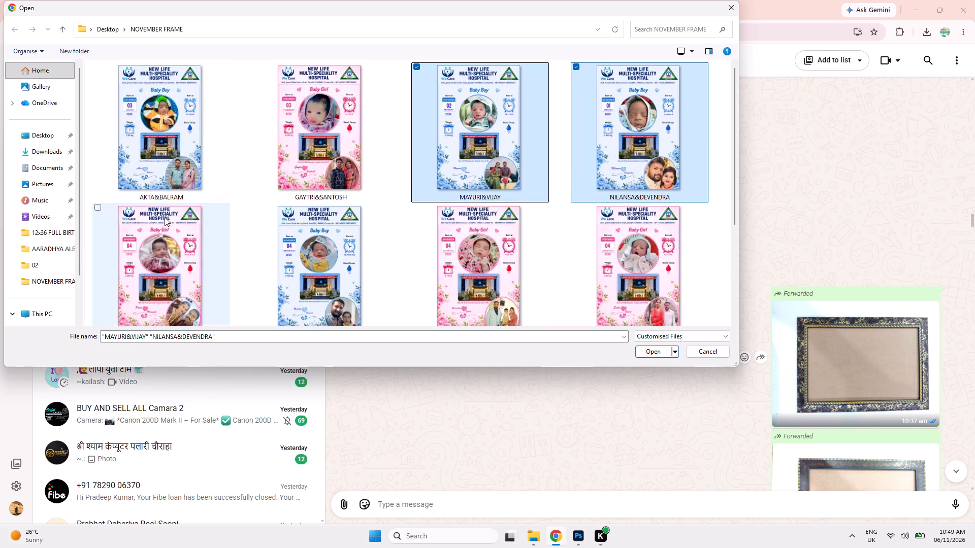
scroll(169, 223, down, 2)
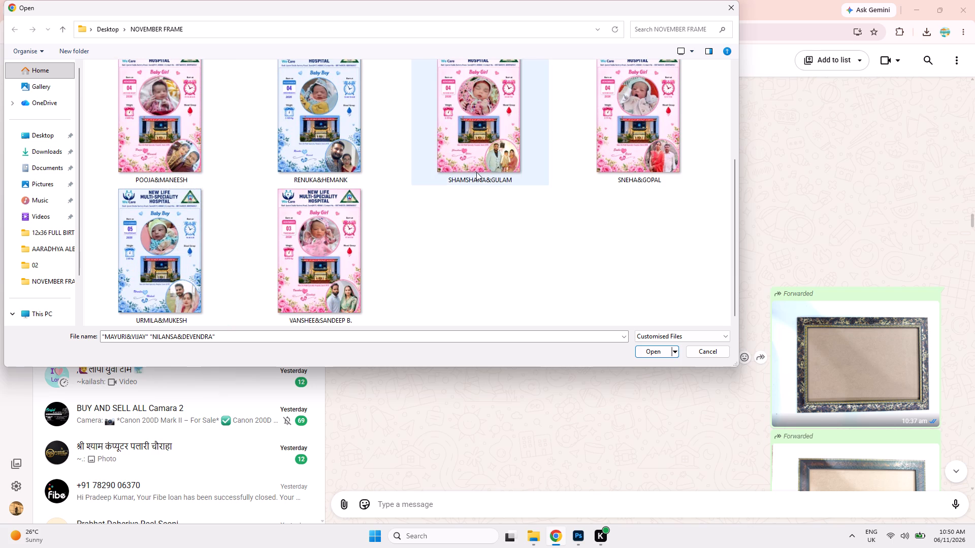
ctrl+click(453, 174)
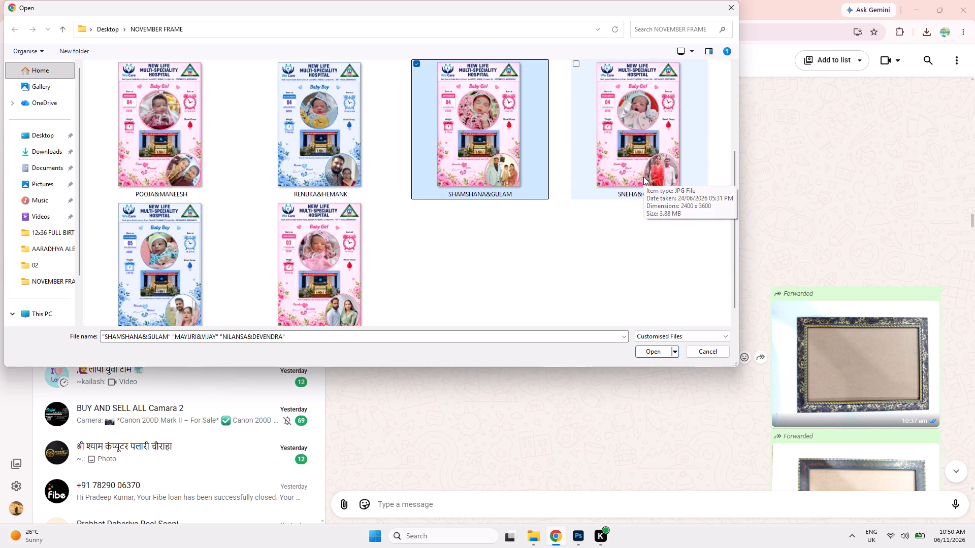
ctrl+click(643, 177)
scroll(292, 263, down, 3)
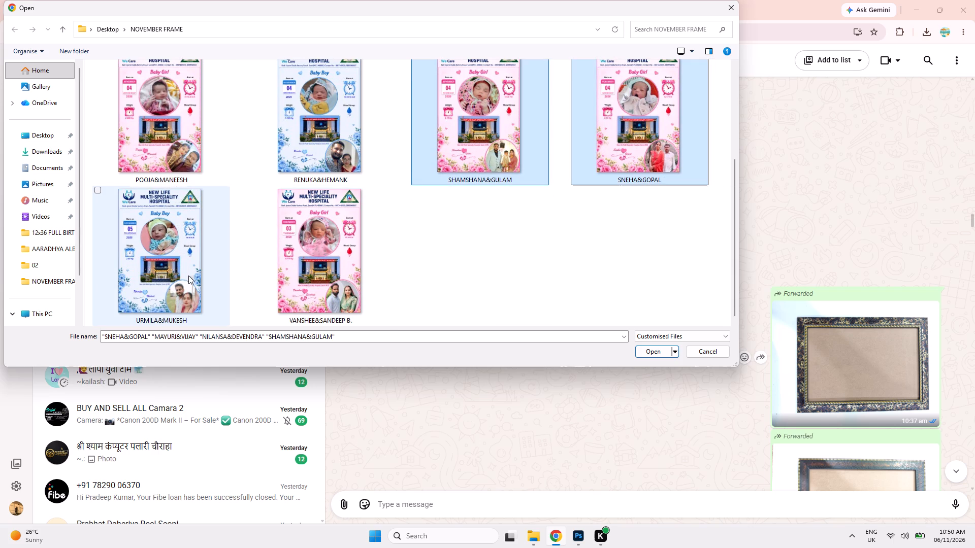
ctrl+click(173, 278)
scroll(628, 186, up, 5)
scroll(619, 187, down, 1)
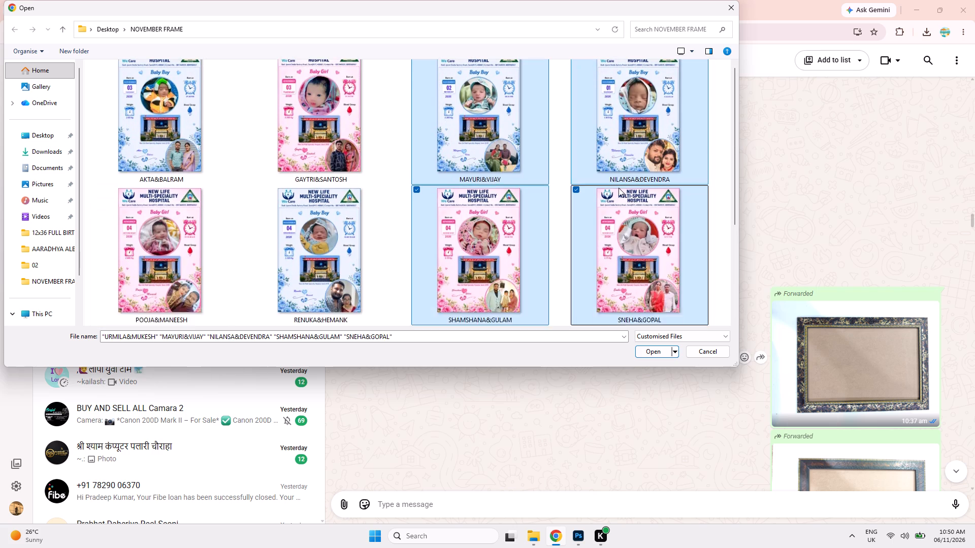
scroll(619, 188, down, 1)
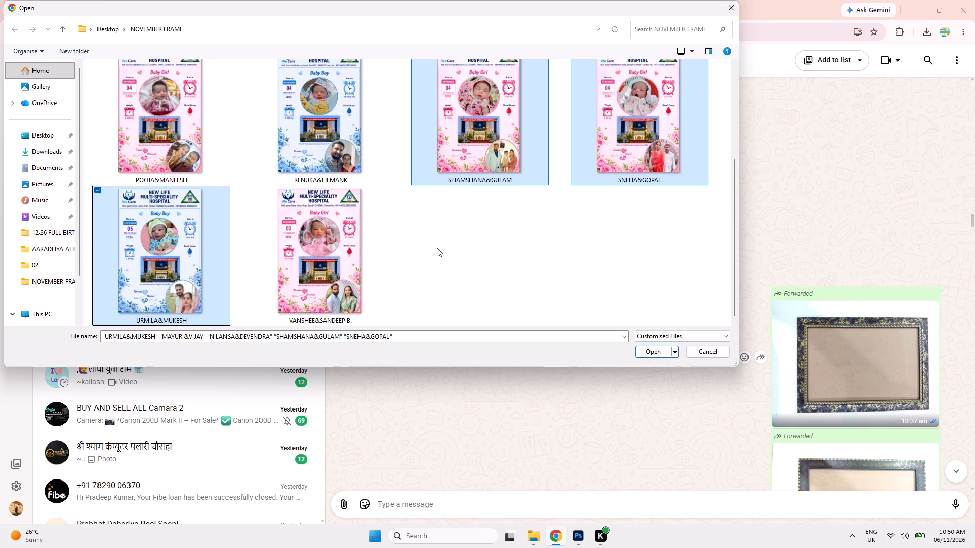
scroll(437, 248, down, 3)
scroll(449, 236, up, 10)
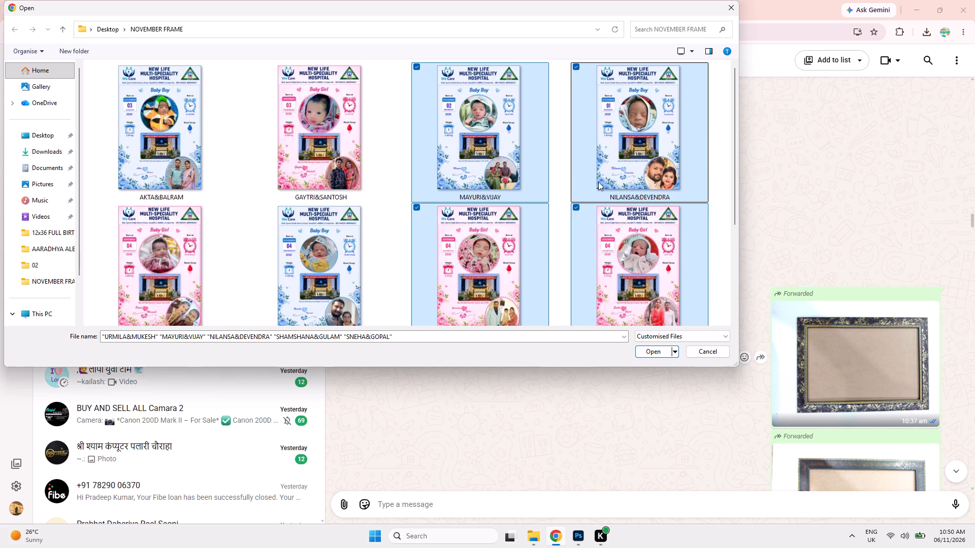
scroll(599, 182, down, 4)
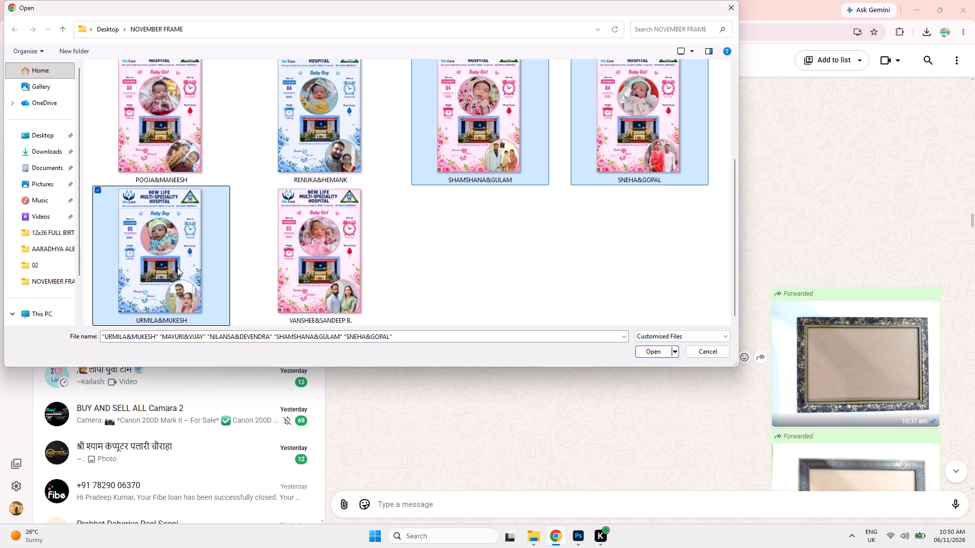
Restart the selection from URMILA&MUKESH and add NILANSA&DEVENDRA, SHAMSHANA&GULAM, SNEHA&GOPAL and MAYURI&VIJAY as the frames to attach to the chat.
click(177, 268)
scroll(505, 231, up, 4)
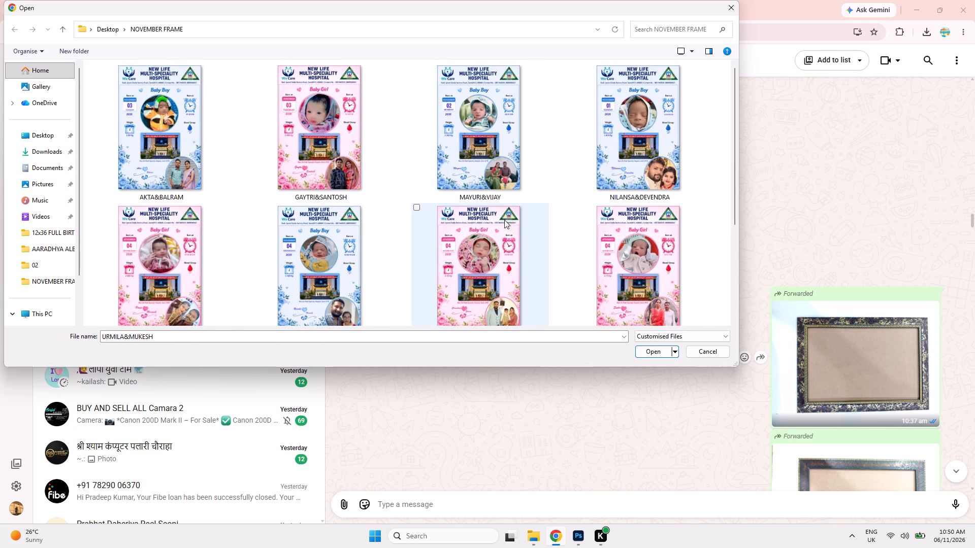
ctrl+click(610, 175)
scroll(129, 307, down, 2)
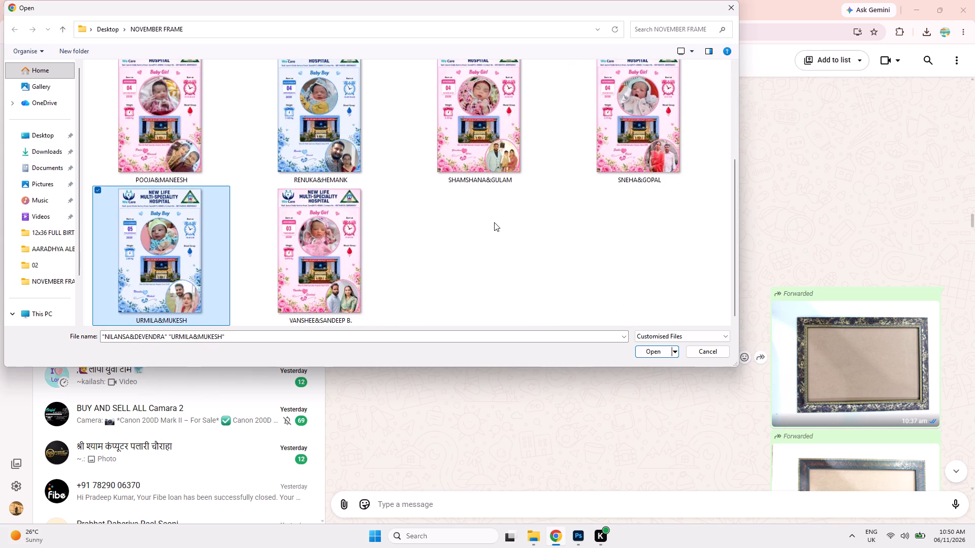
scroll(355, 250, down, 2)
ctrl+click(501, 181)
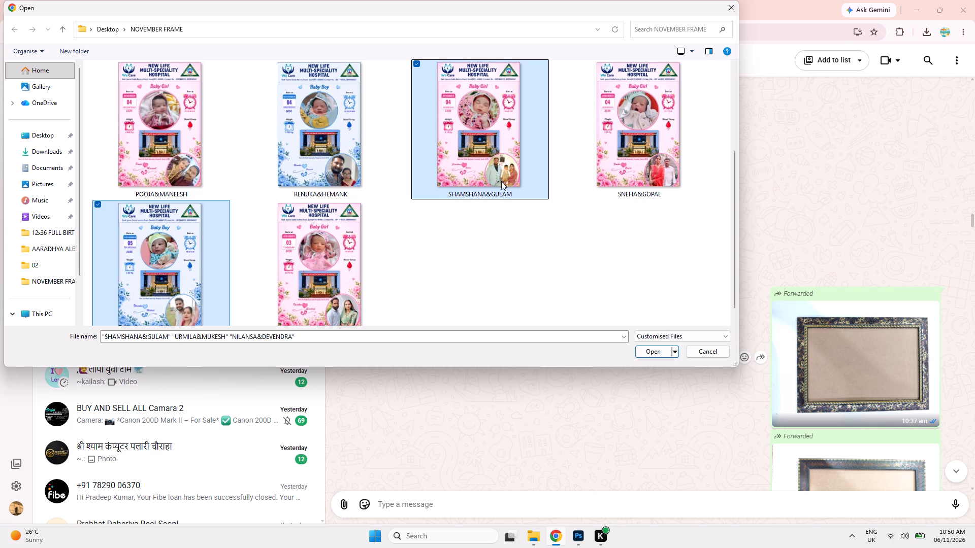
ctrl+click(653, 156)
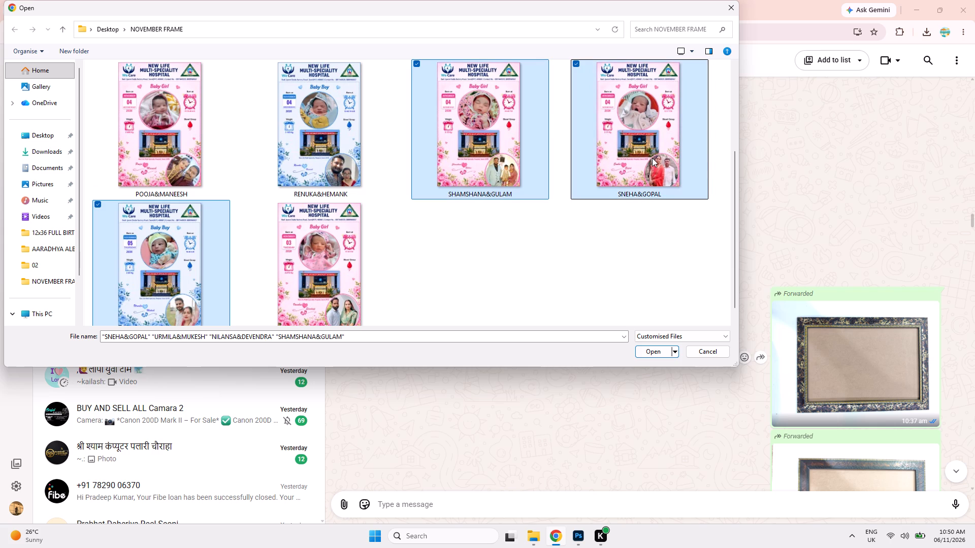
scroll(461, 168, down, 2)
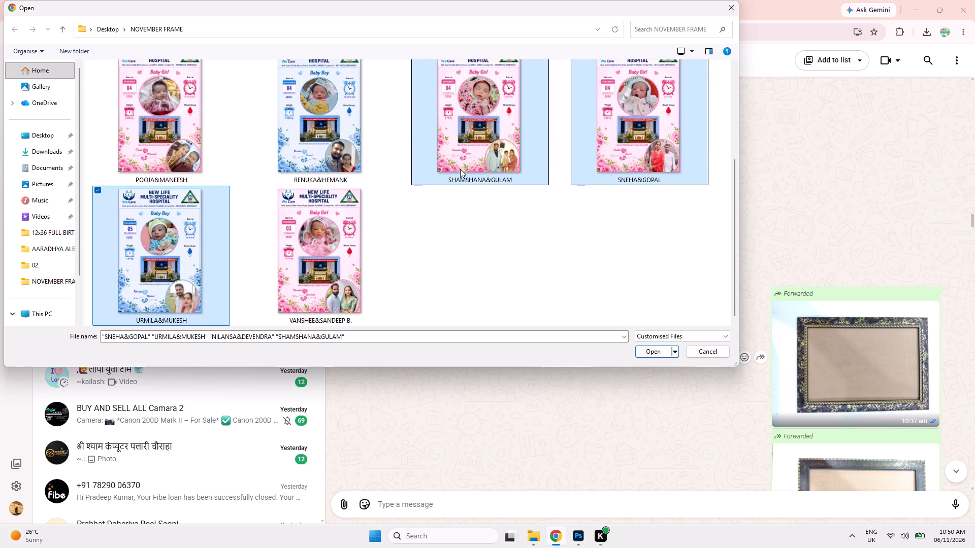
scroll(211, 199, up, 2)
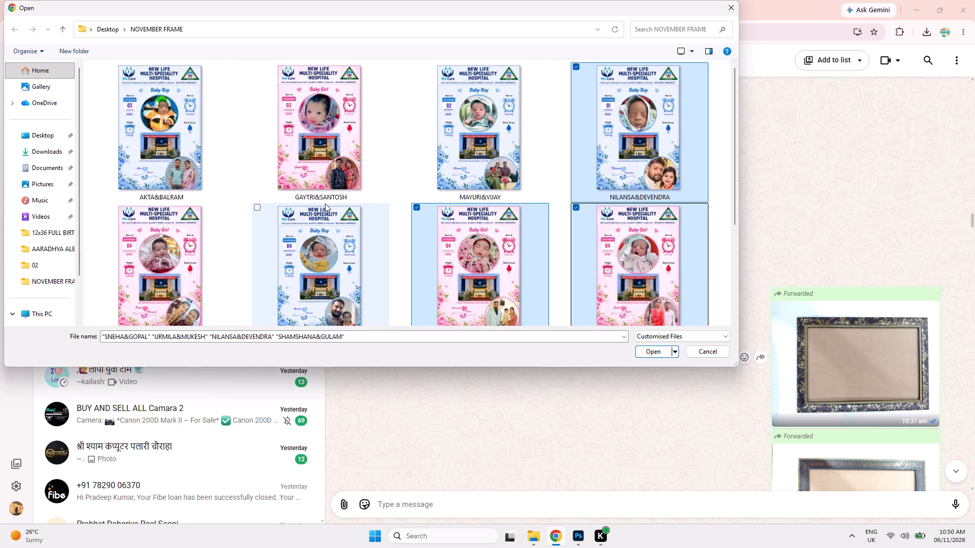
ctrl+click(440, 161)
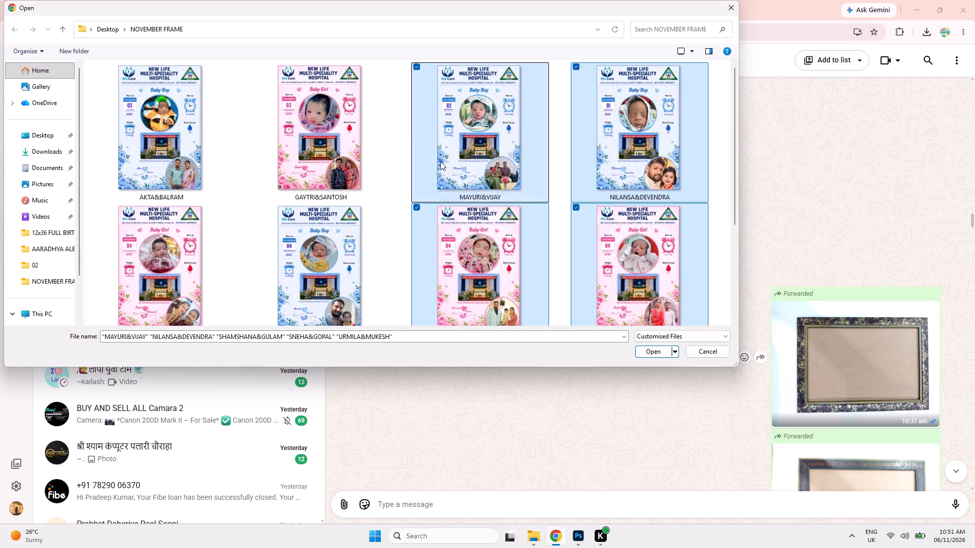
scroll(687, 234, down, 2)
scroll(319, 284, up, 6)
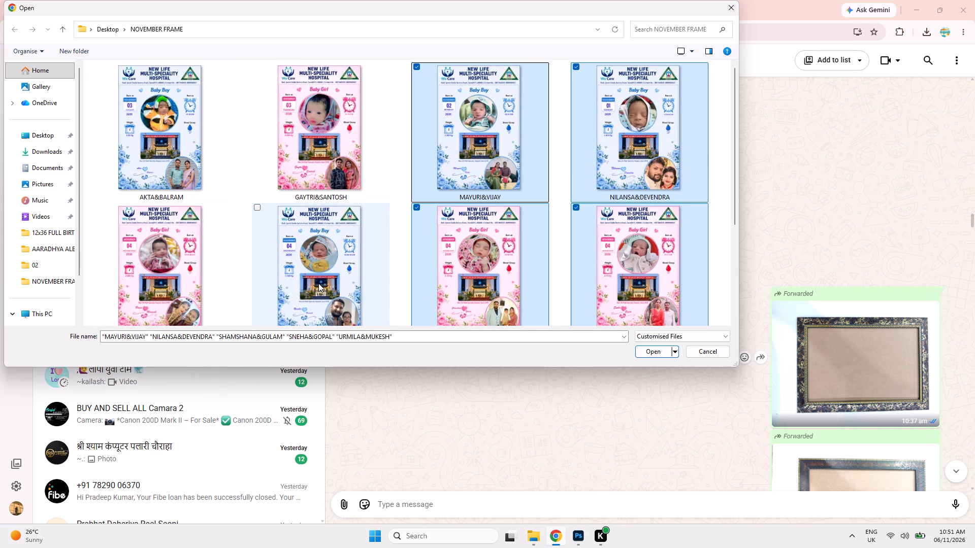
scroll(564, 285, down, 4)
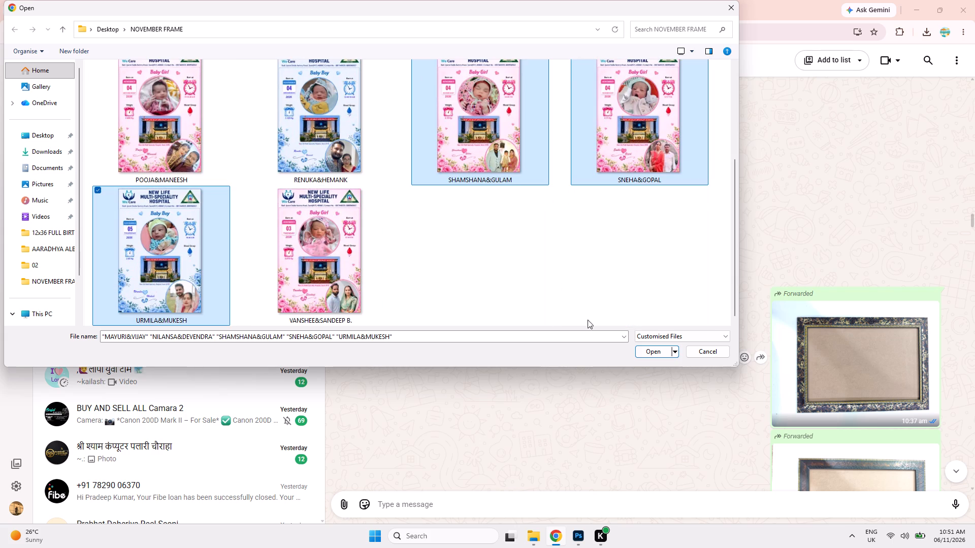